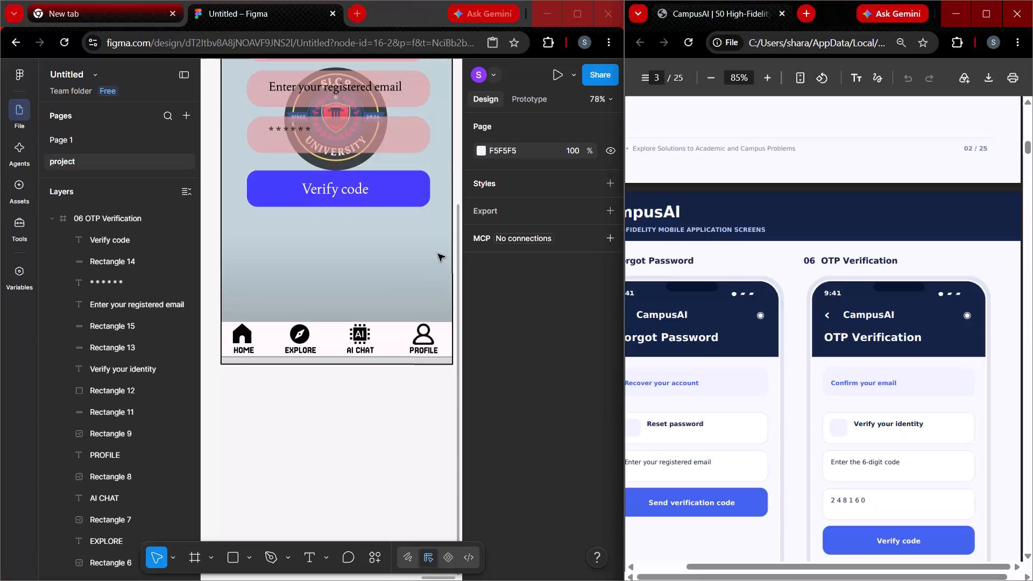
Examine the Home Dashboard and Student Profile reference screens in the PDF against the finished OTP Verification frame.
scroll(438, 254, up, 10)
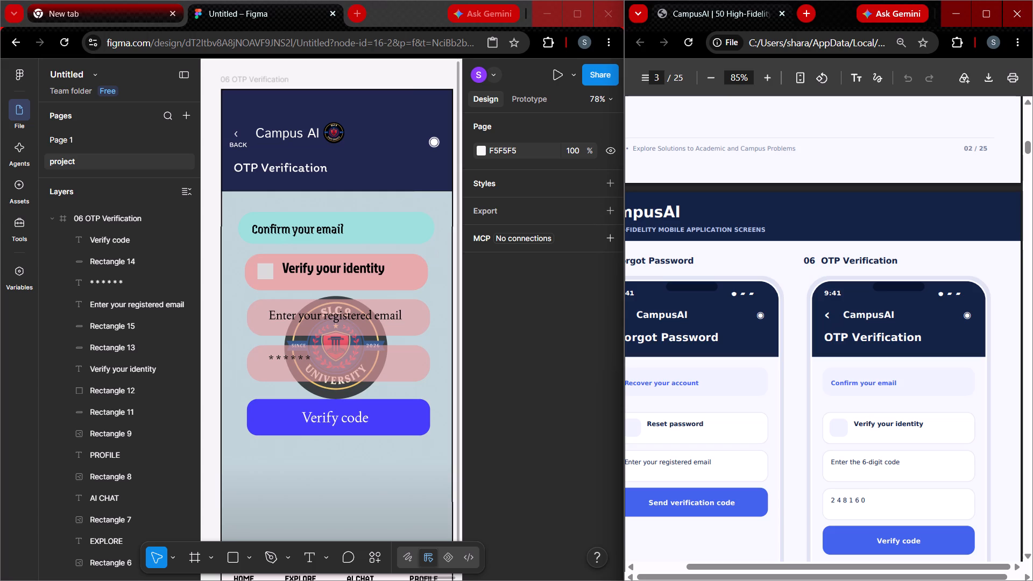
scroll(653, 214, down, 11)
middle_drag(720, 282, 833, 295)
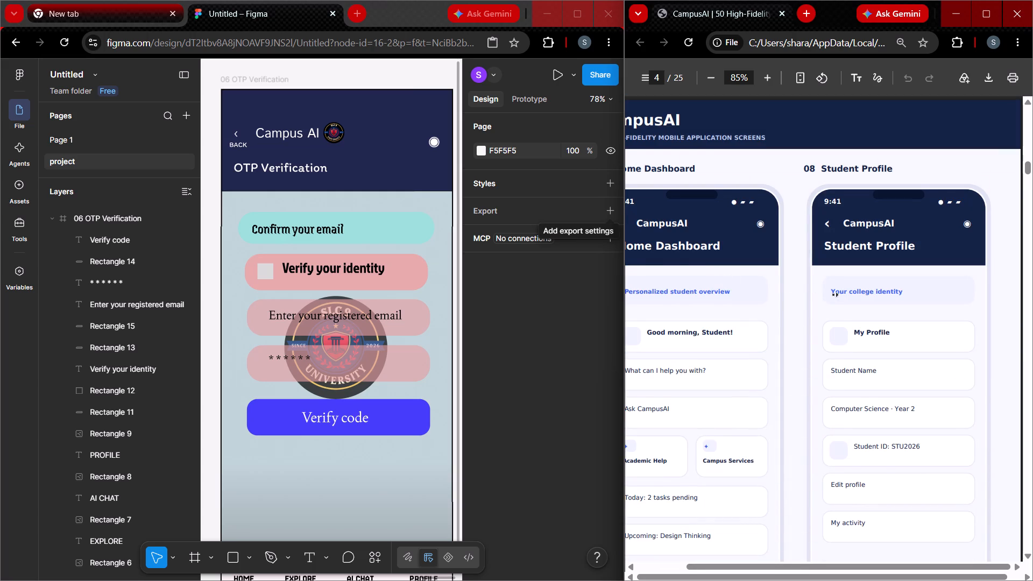
middle_drag(833, 295, 657, 314)
scroll(669, 310, down, 2)
scroll(669, 310, up, 1)
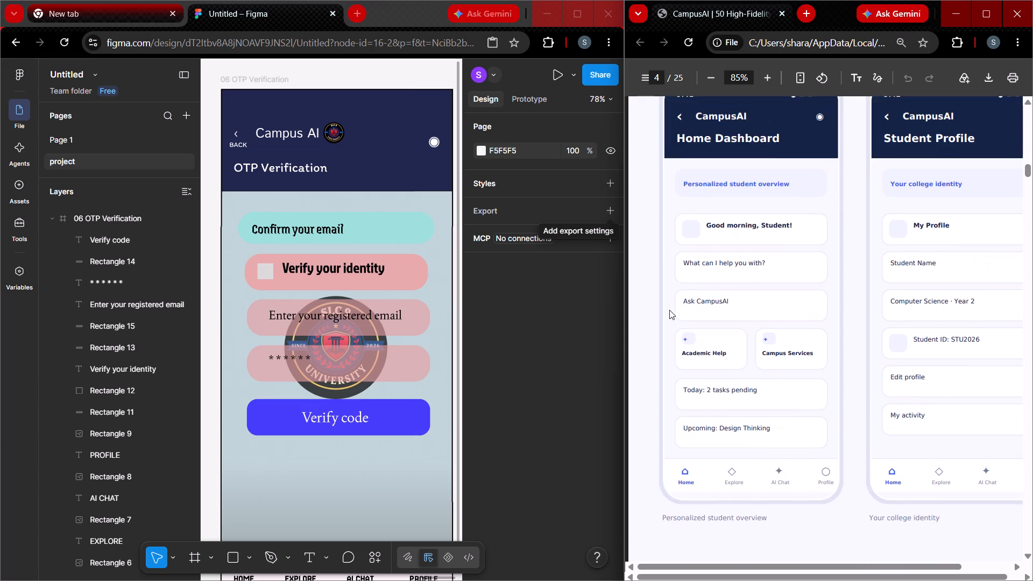
scroll(669, 310, up, 1)
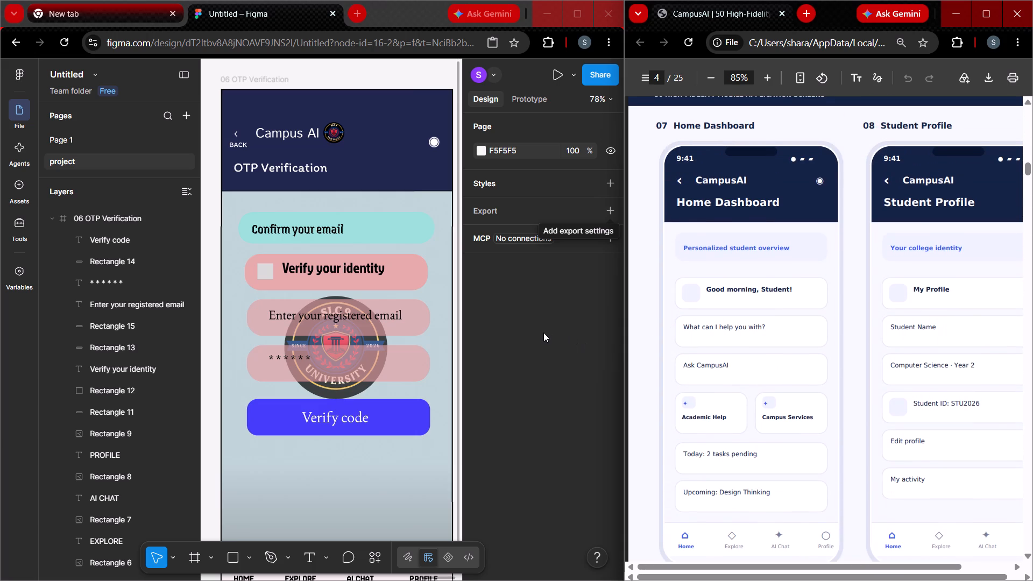
click(534, 332)
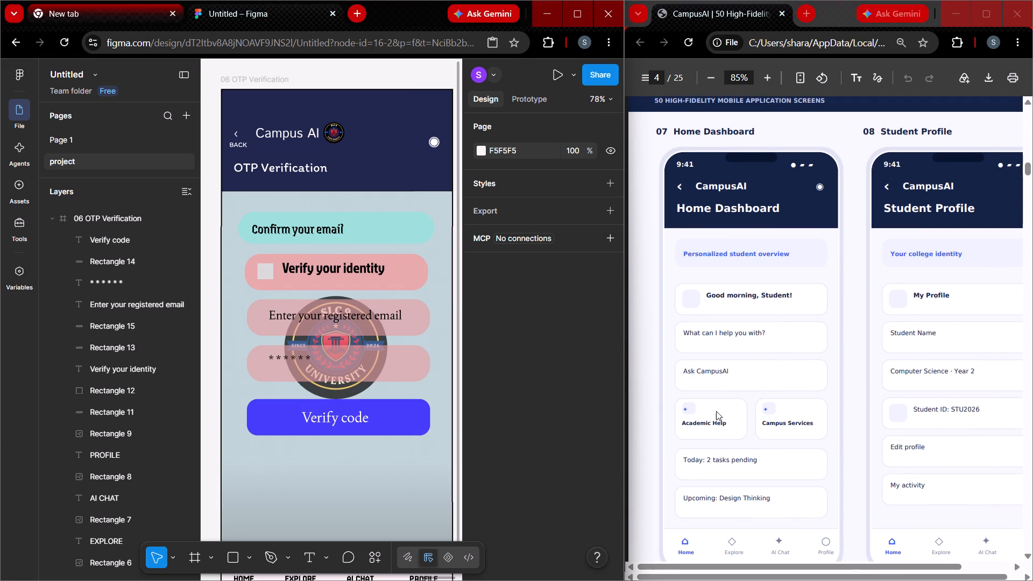
scroll(760, 448, down, 1)
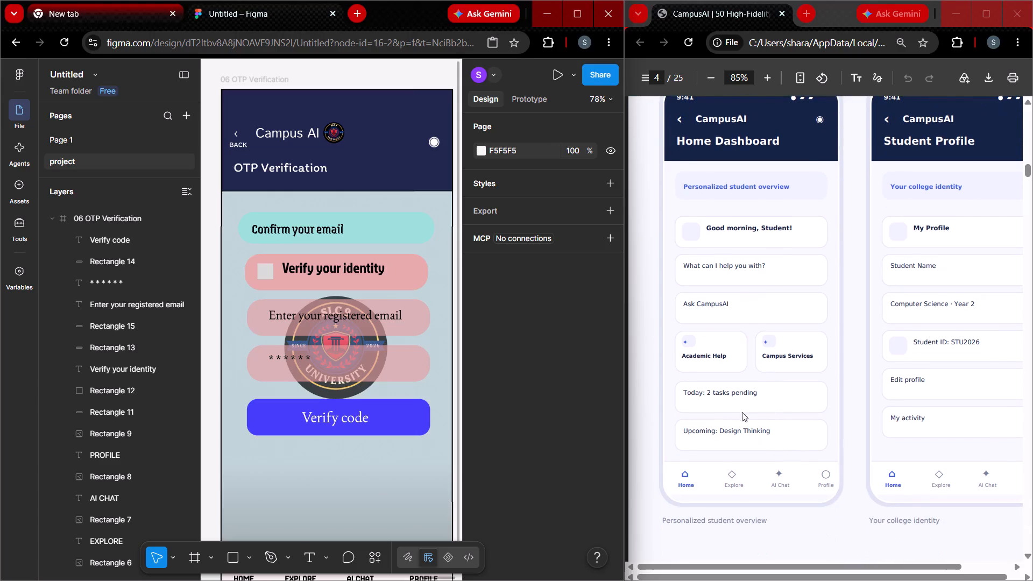
ctrl+scroll(427, 327, down, 1)
Duplicate the 04 Registration frame and place the copy beyond 06 OTP Verification at X 3339, Y 0.
ctrl+scroll(427, 327, up, 3)
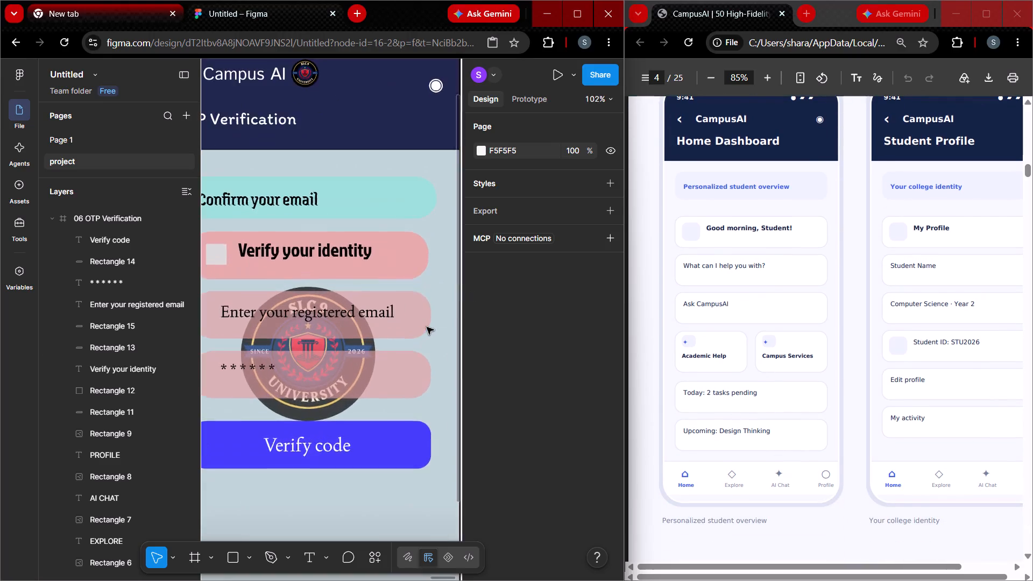
ctrl+scroll(427, 327, up, 3)
ctrl+scroll(427, 327, down, 20)
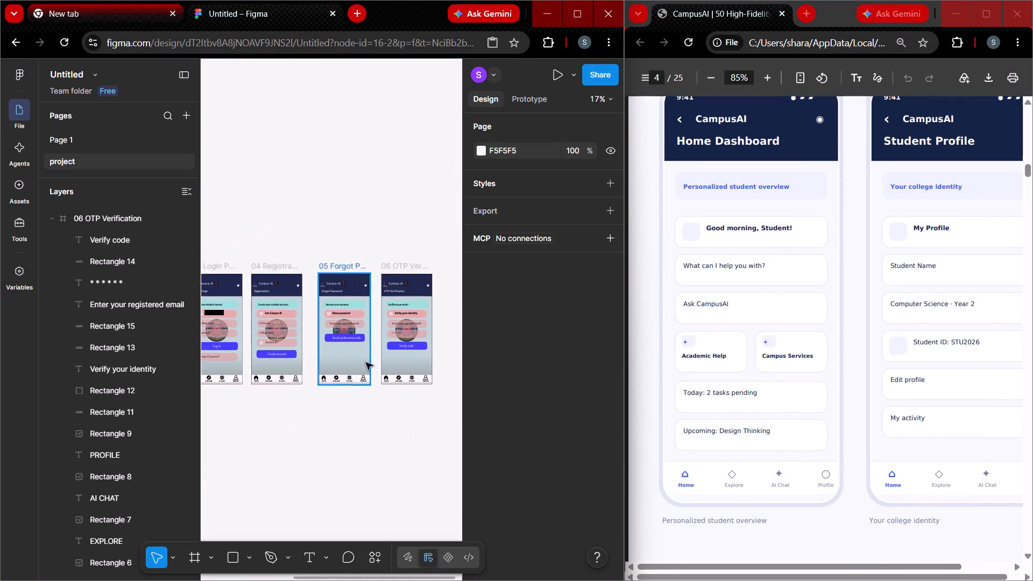
middle_drag(341, 422, 342, 422)
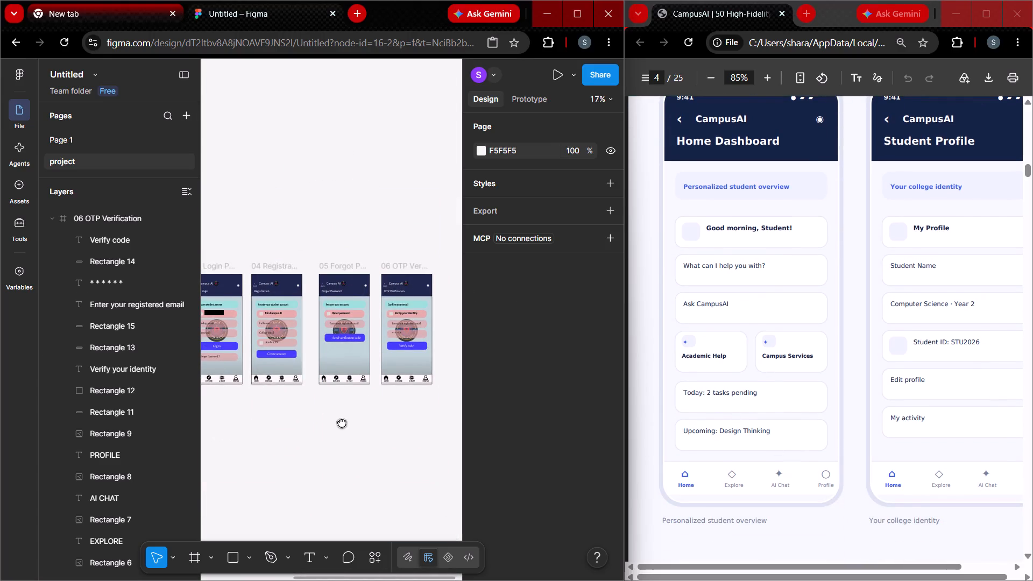
middle_drag(342, 422, 372, 426)
click(313, 266)
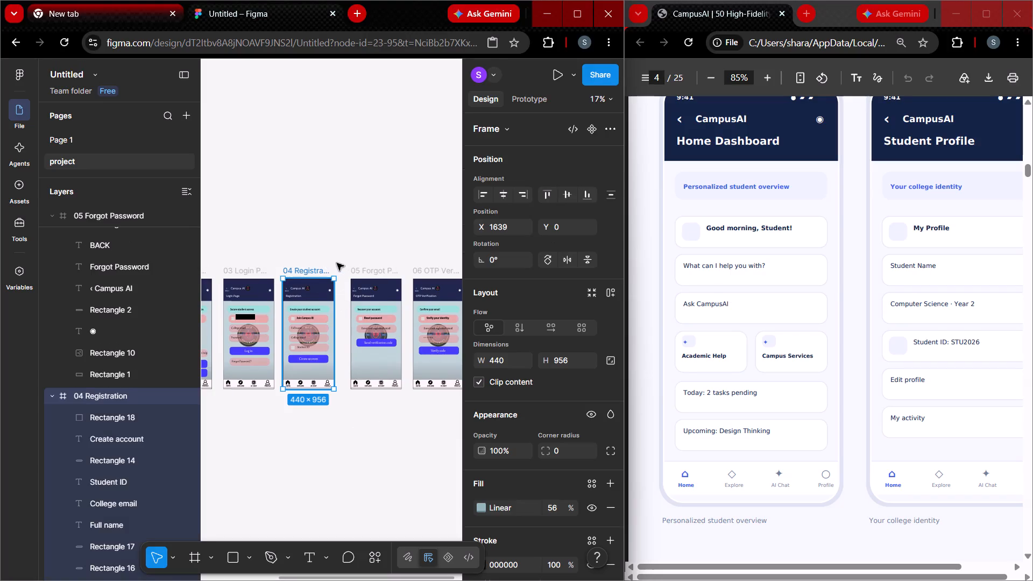
alt+drag(306, 272, 392, 280)
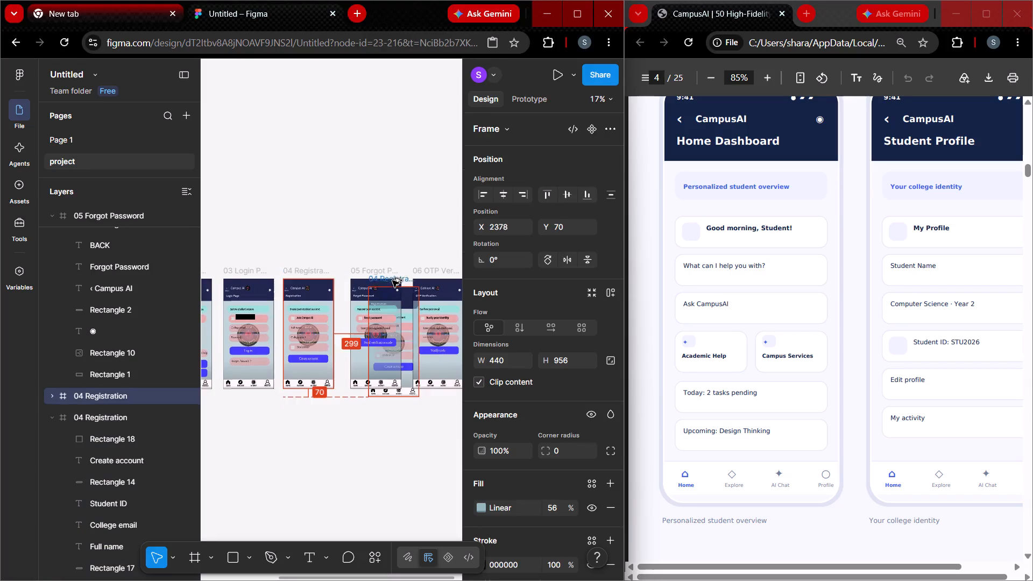
alt+drag(392, 280, 320, 272)
Rename the duplicated frame "07 Home Dashboard", copying the heading from the PDF reference.
scroll(735, 335, up, 1)
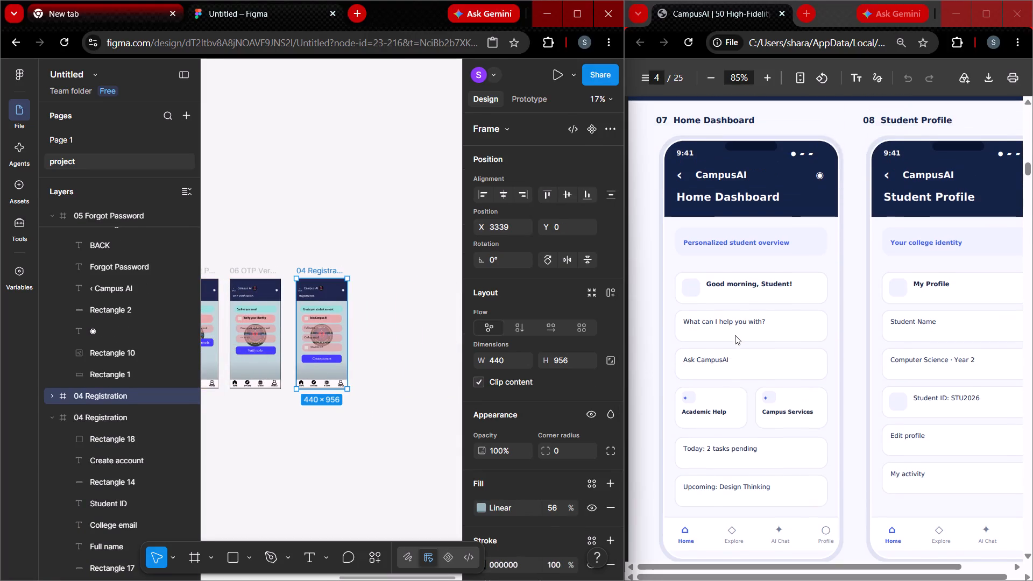
triple_click(709, 130)
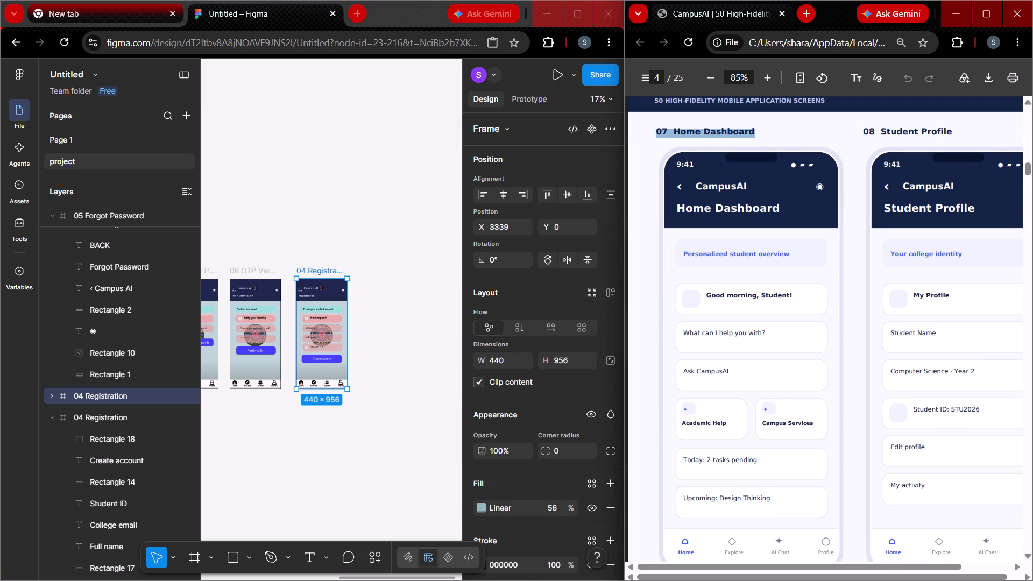
key(ctrl+c)
double_click(309, 268)
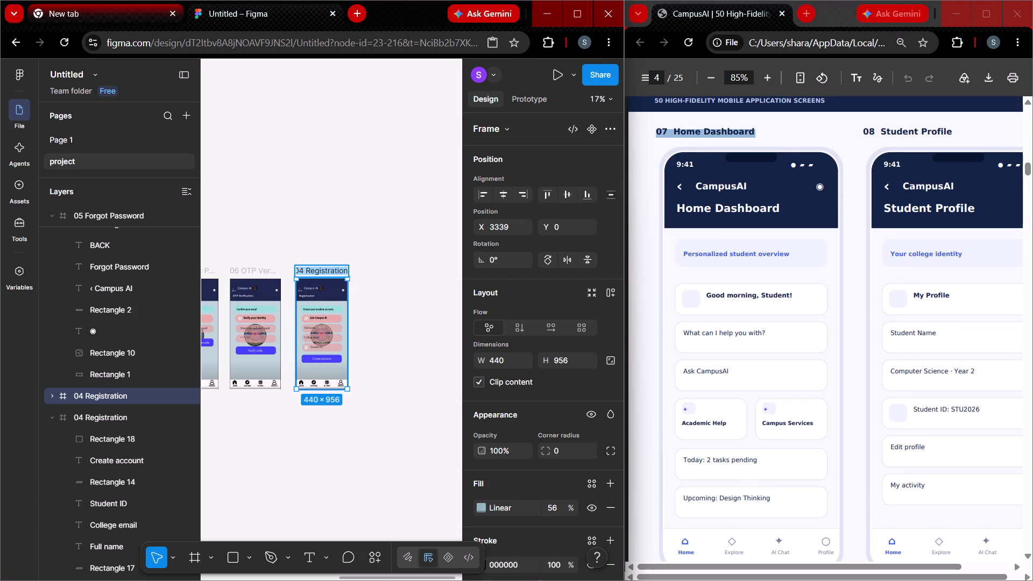
key(ctrl+v)
click(421, 313)
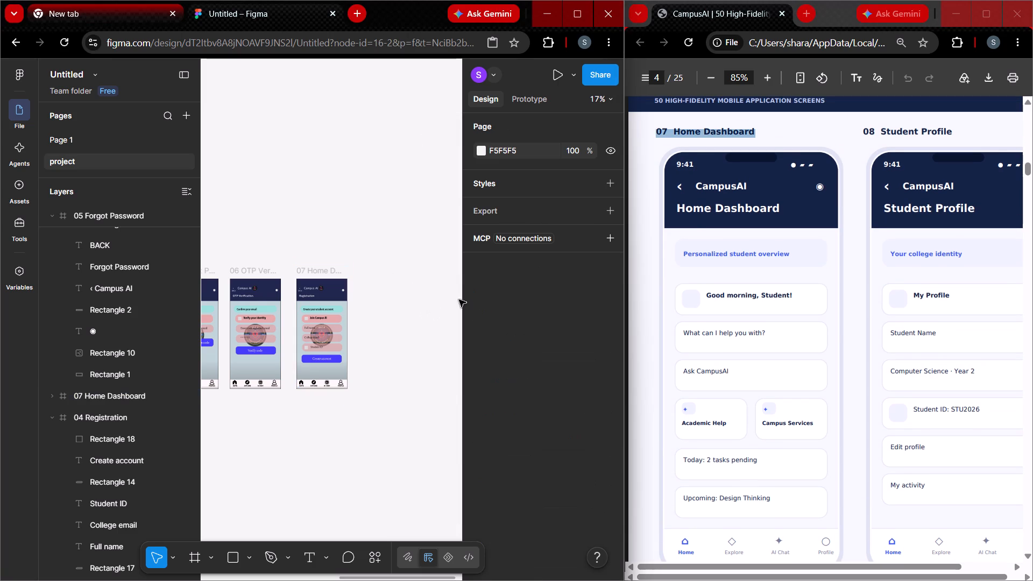
Replace the Registration title in the new frame's header with "Home Dashboard" from the PDF reference.
triple_click(710, 211)
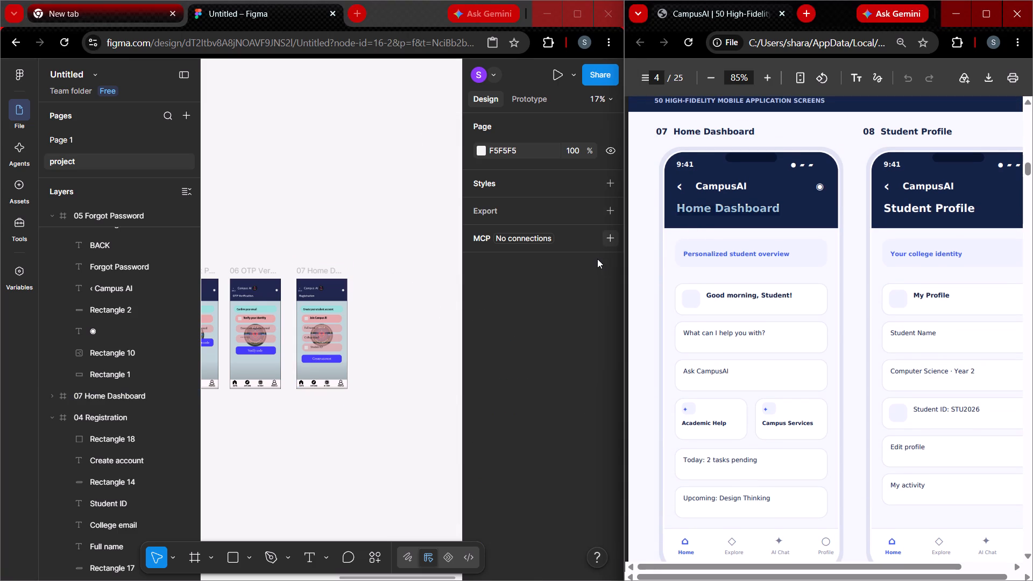
key(ctrl+c)
scroll(309, 339, up, 4)
ctrl+scroll(309, 339, up, 6)
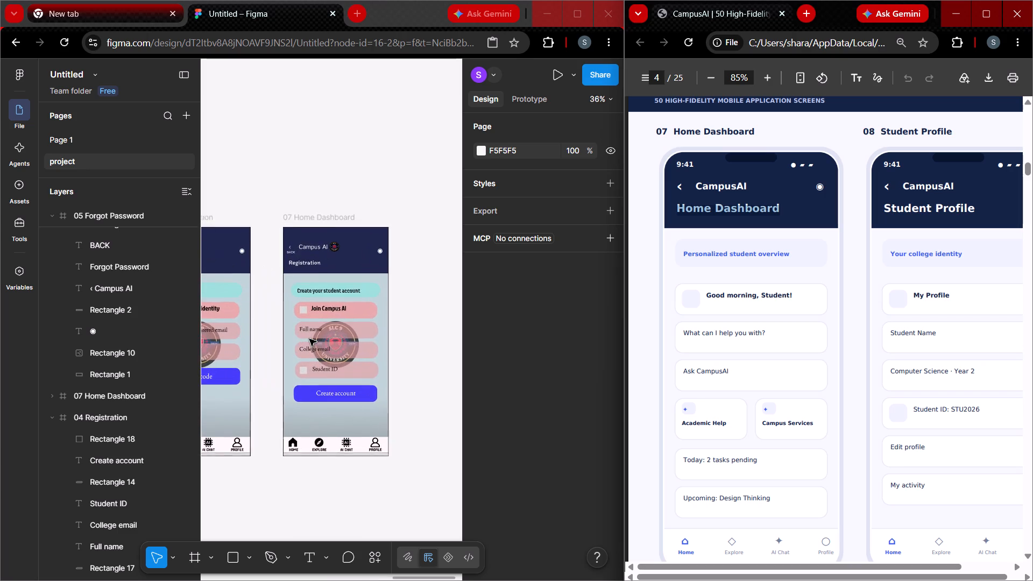
ctrl+scroll(309, 339, up, 6)
double_click(316, 200)
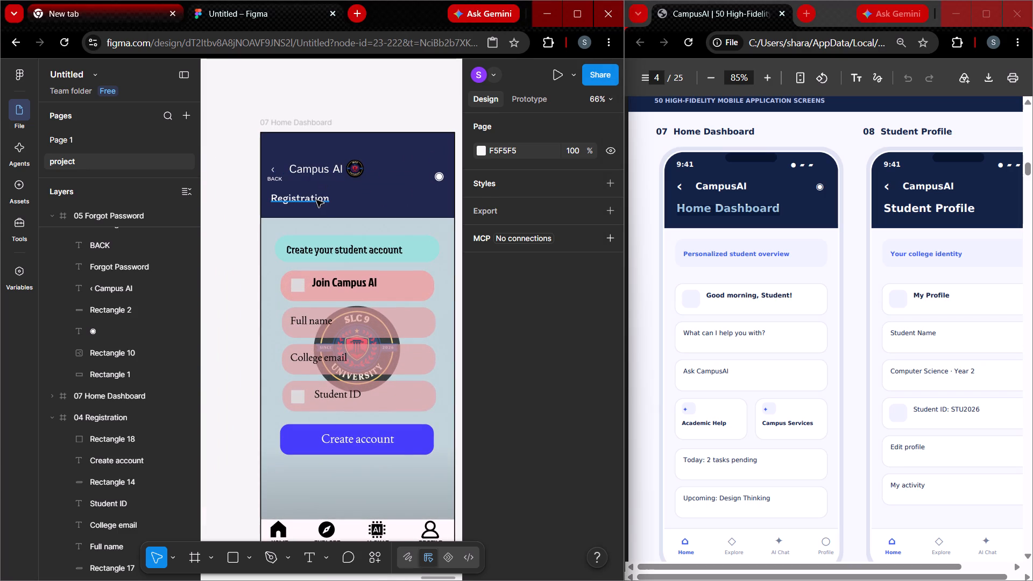
key(ctrl+v)
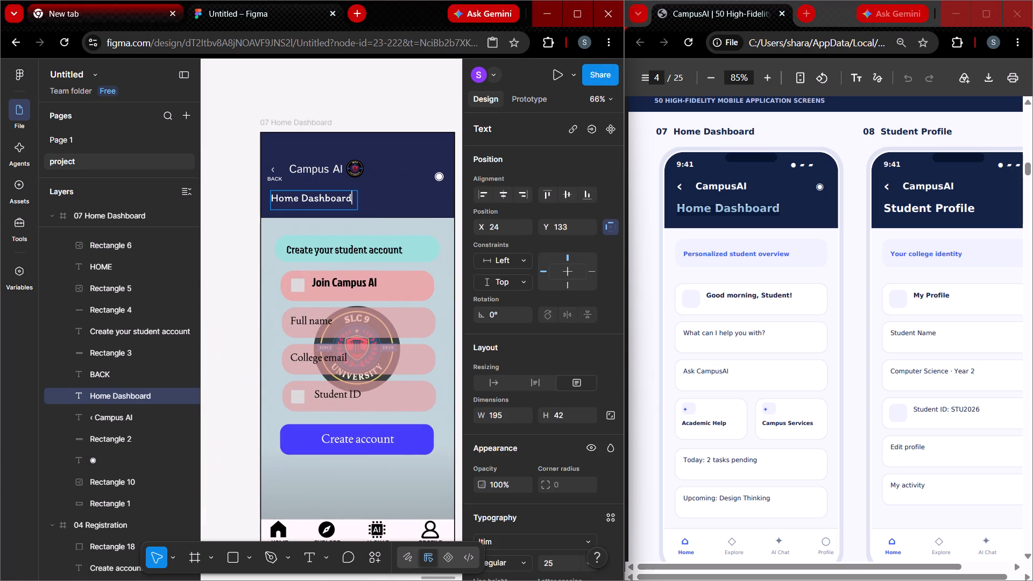
key(Escape)
key(Escape)
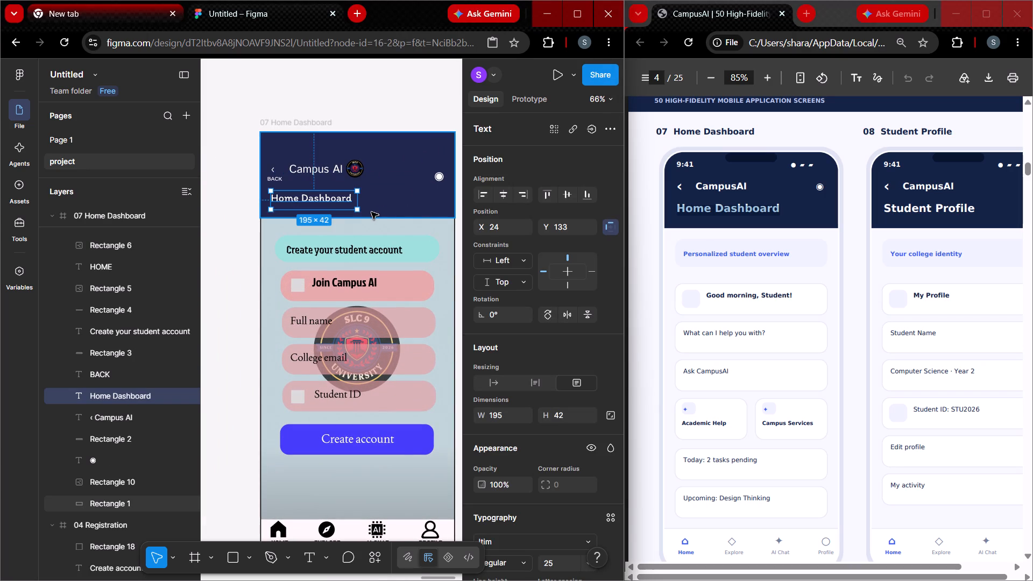
Replace the "Create your student account" banner text with "Personalized student overview" from the PDF reference.
triple_click(733, 261)
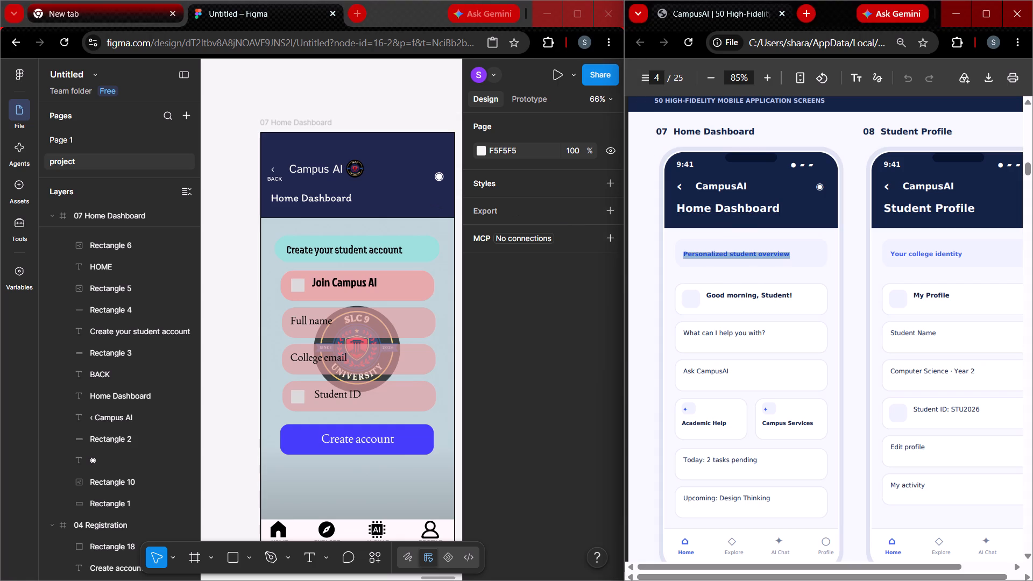
key(ctrl+c)
double_click(394, 249)
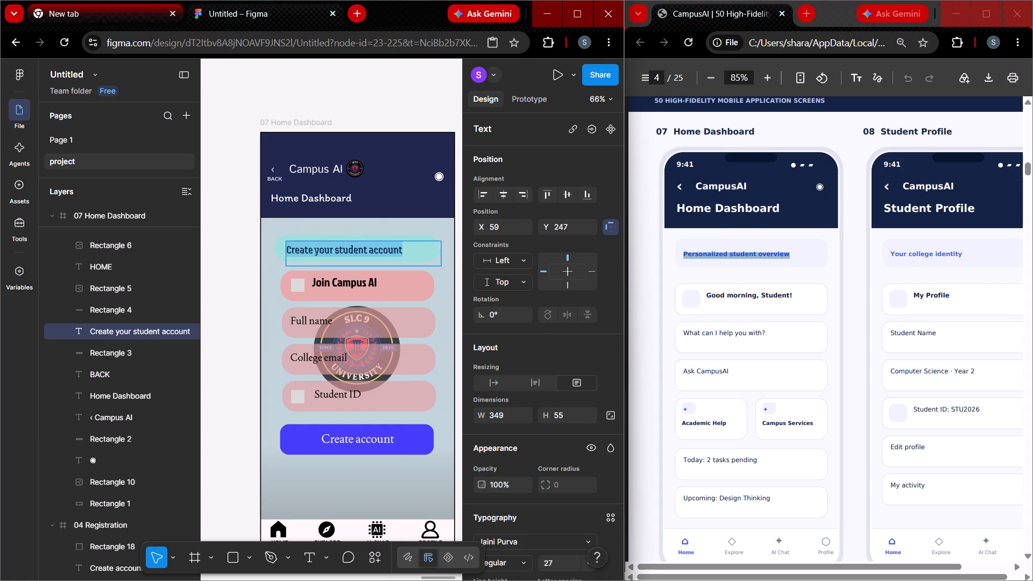
key(ctrl+v)
key(Escape)
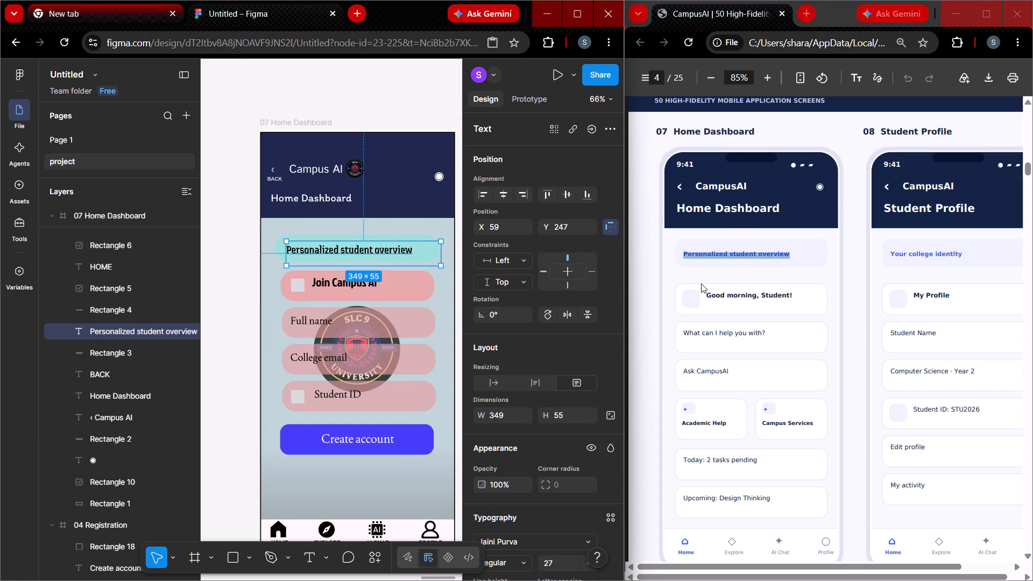
key(Escape)
Replace the "Join Campus AI" card text with "Good morning, Student !", adding a space before the exclamation mark.
triple_click(722, 297)
click(722, 297)
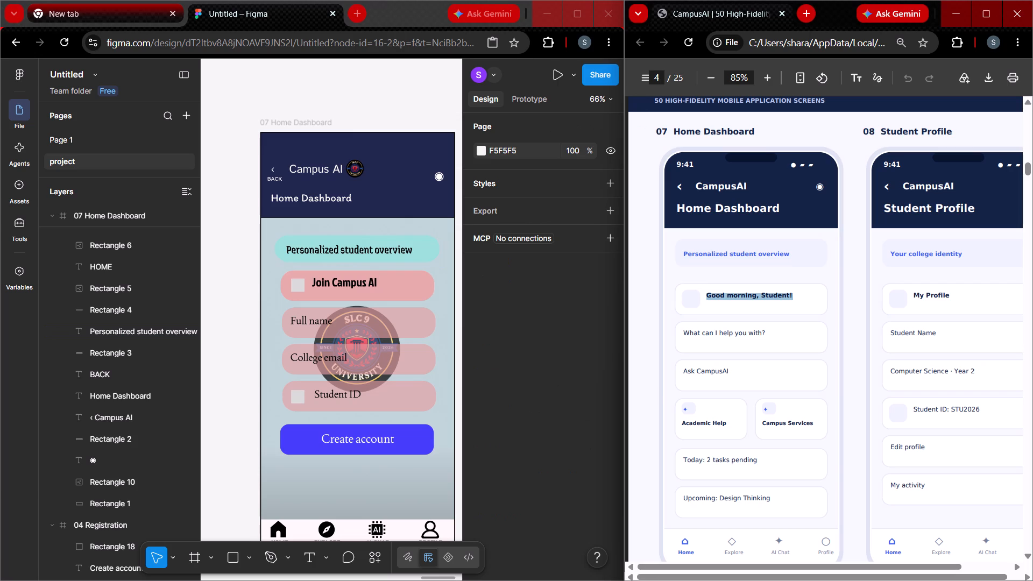
key(ctrl+c)
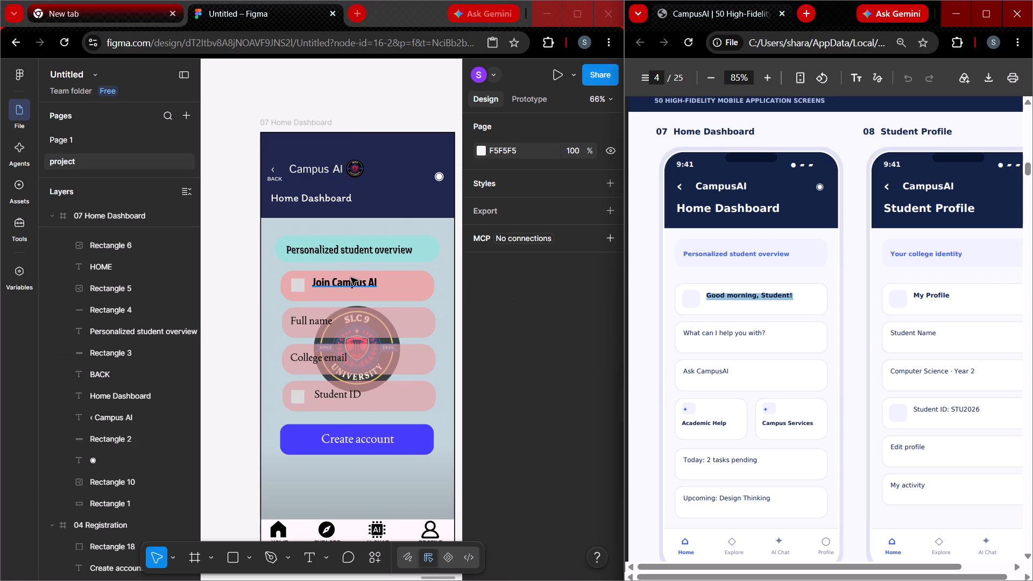
double_click(351, 278)
key(ctrl+v)
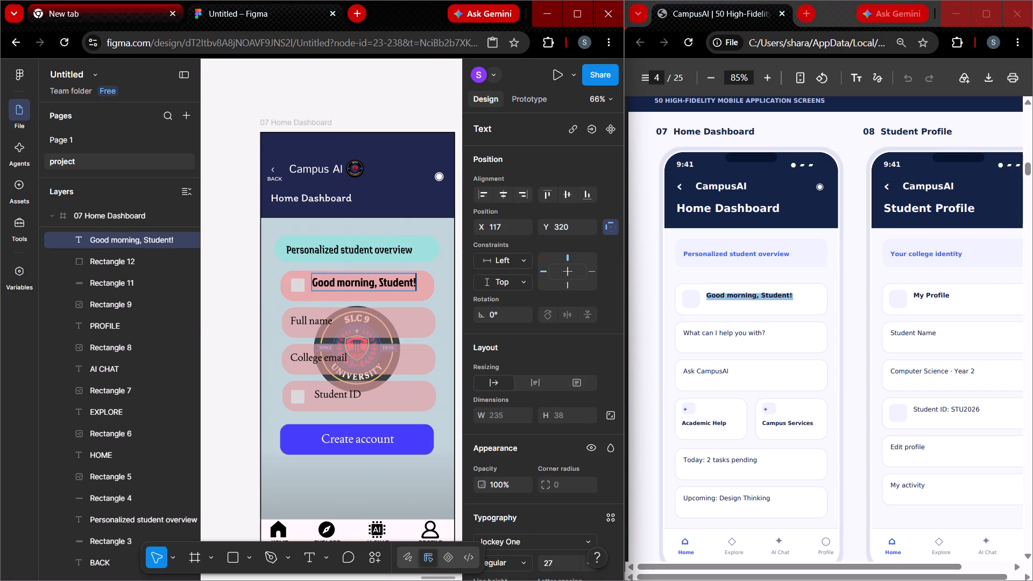
key(Left)
key(space)
key(Escape)
key(Escape)
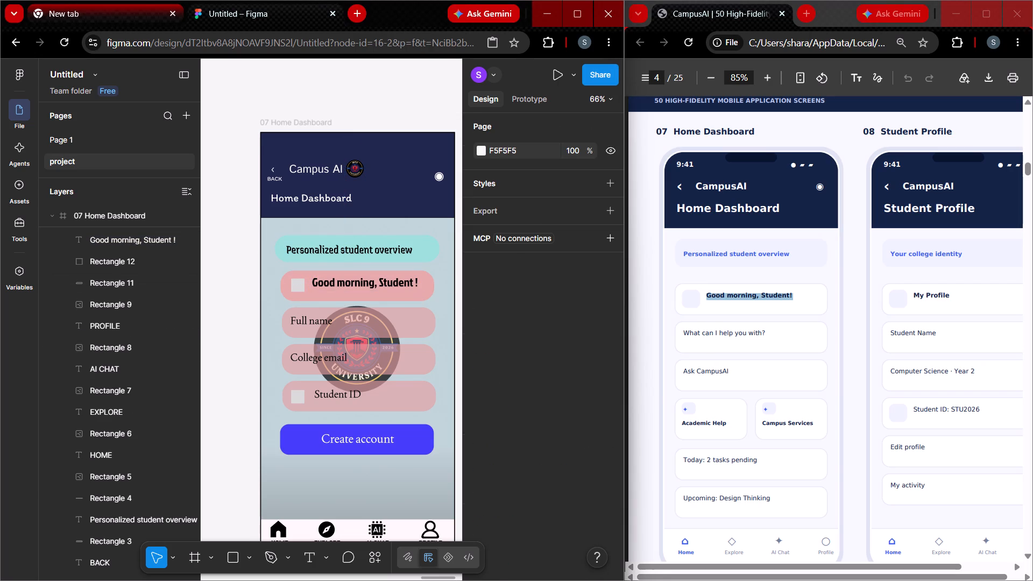
Replace the "Full name" field text with "What can I help you with?" from the PDF reference.
triple_click(710, 334)
key(ctrl+c)
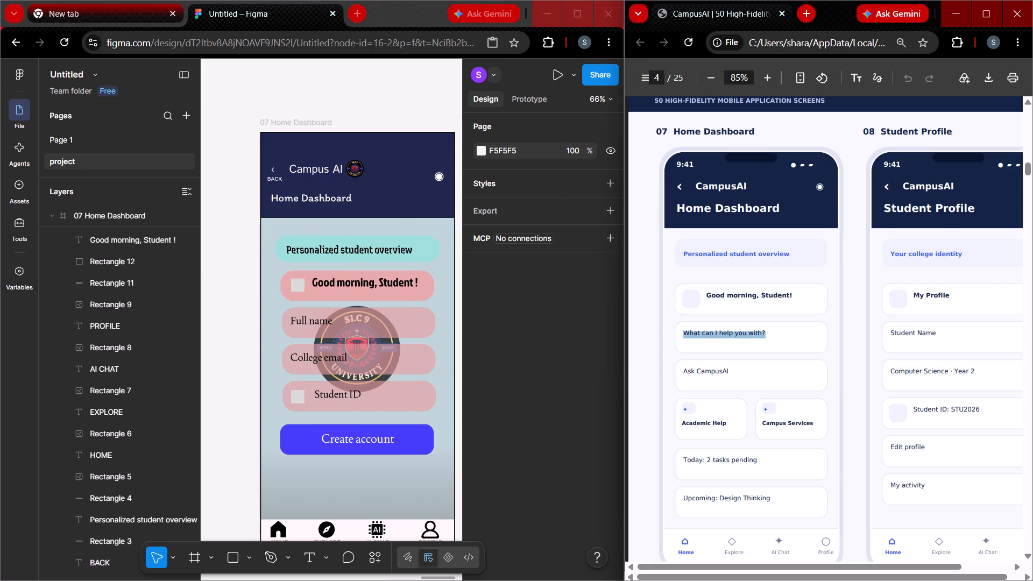
double_click(321, 318)
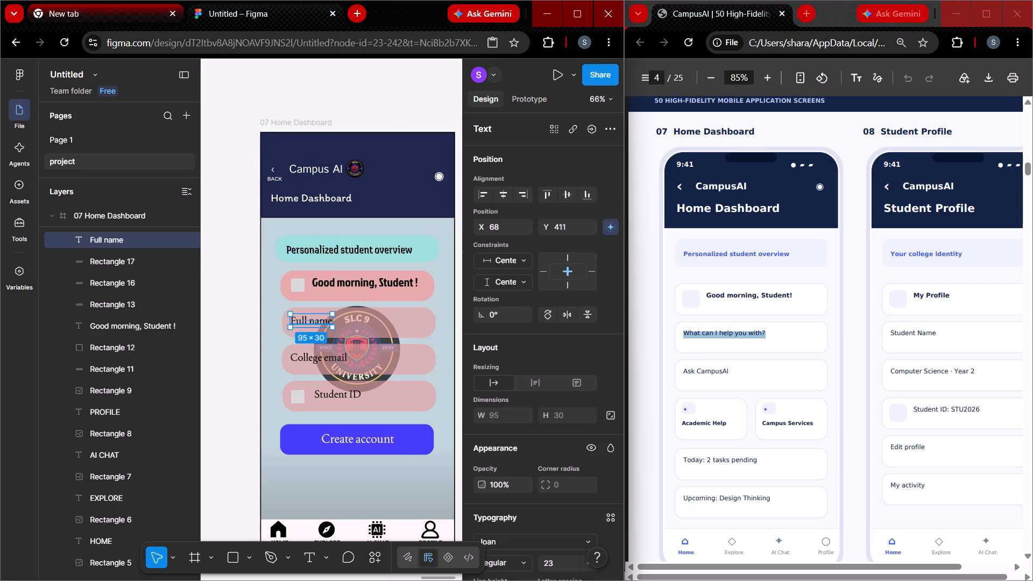
key(ctrl+v)
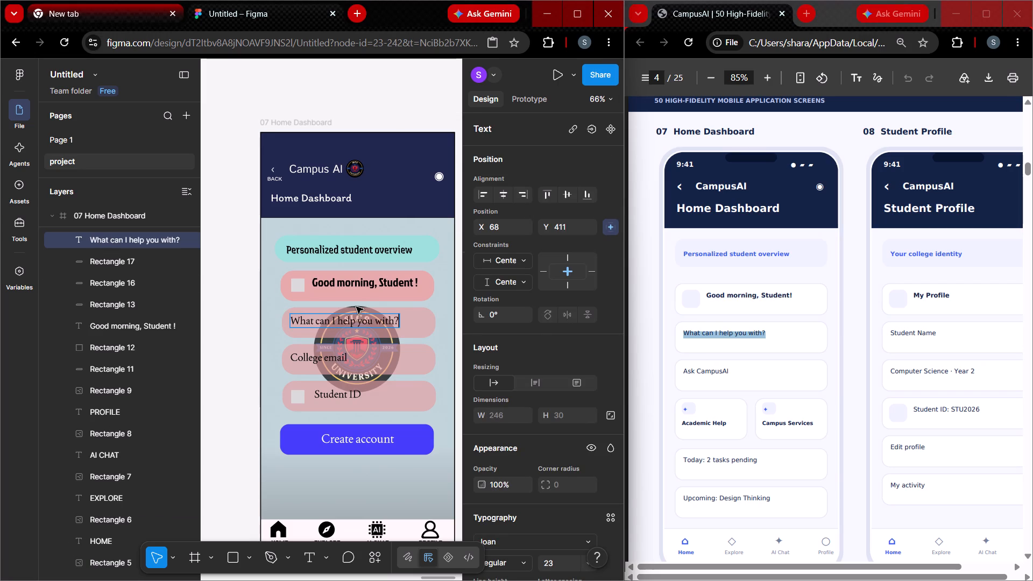
Replace the "College email" field text with "Ask CampusAI" from the PDF reference.
triple_click(712, 375)
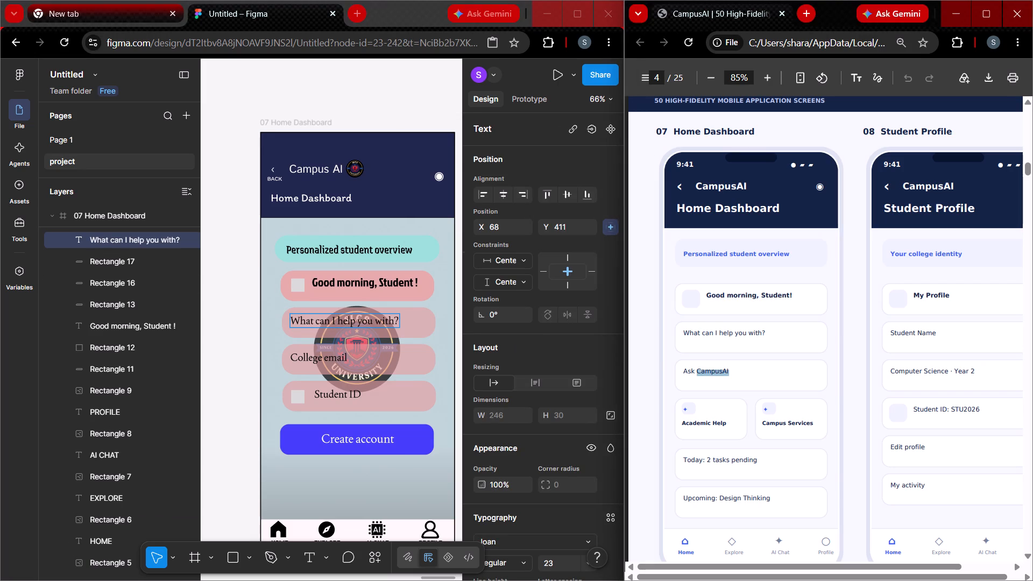
key(ctrl+c)
double_click(330, 360)
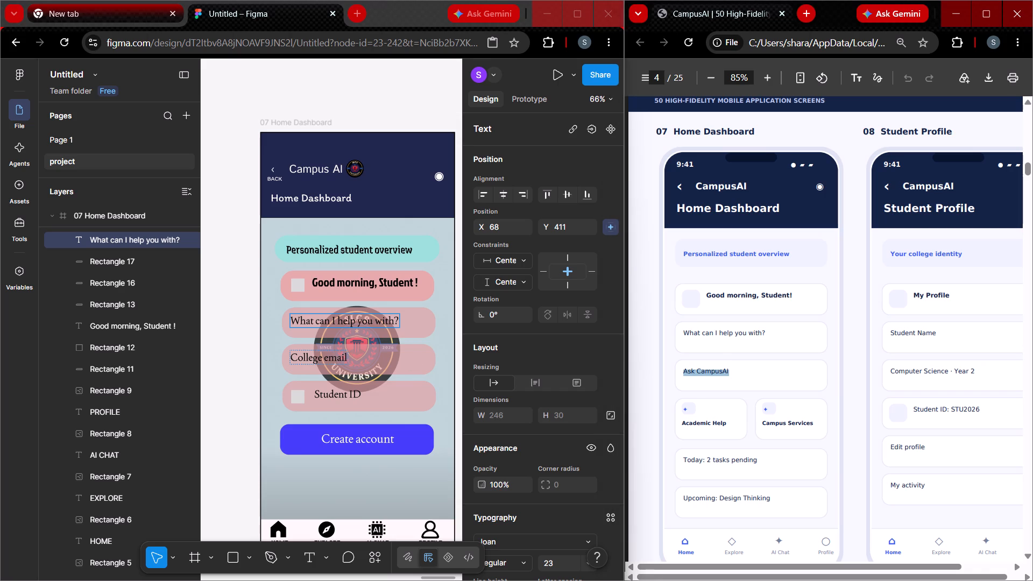
triple_click(317, 362)
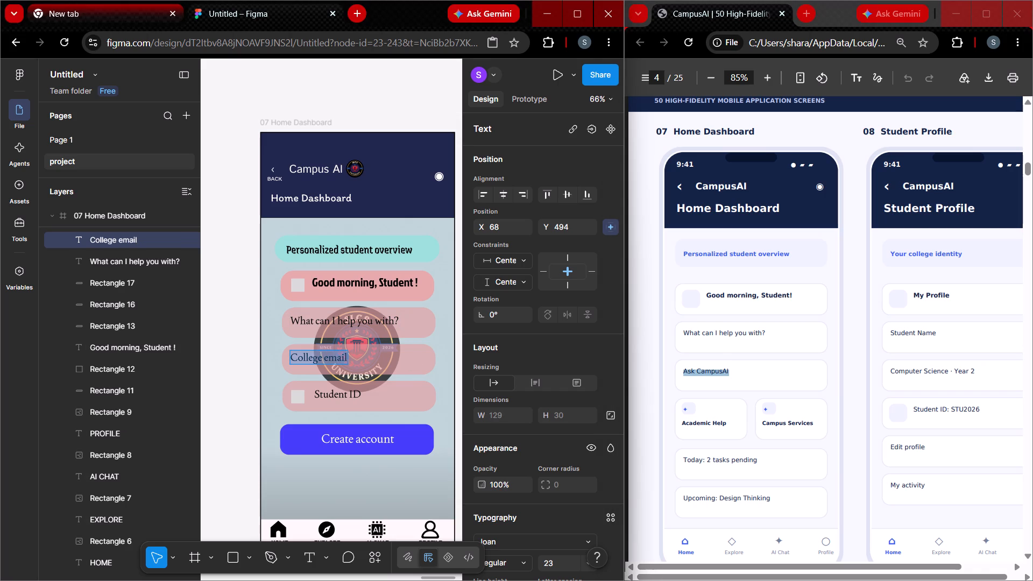
key(ctrl+v)
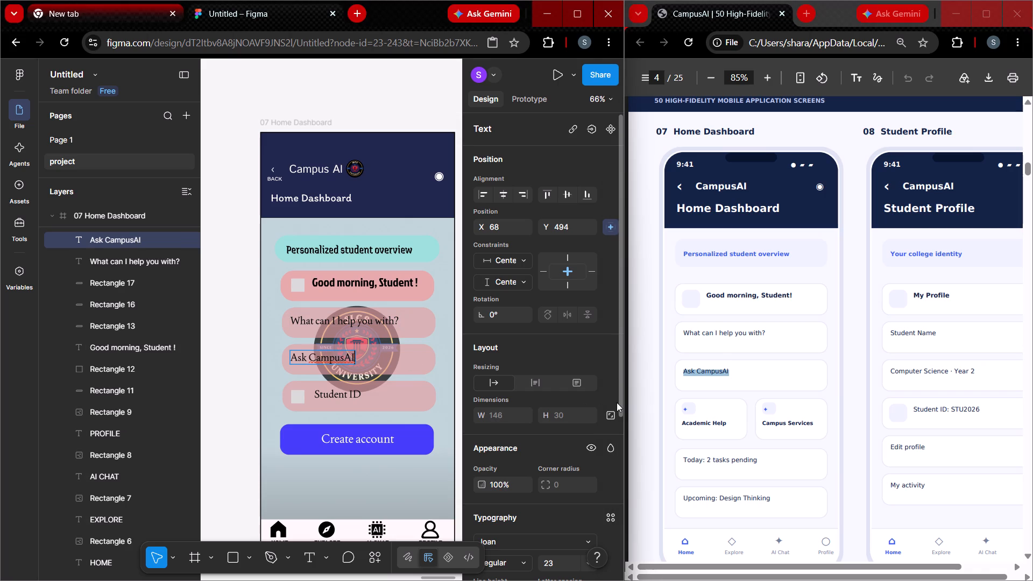
key(Escape)
key(Escape)
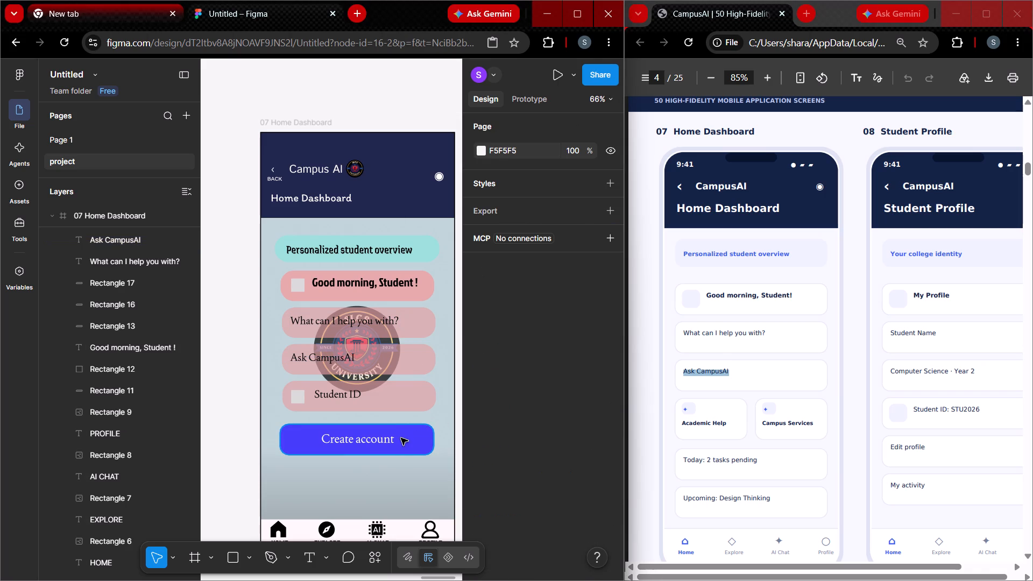
key(Escape)
Delete the blue "Create account" button together with its label from the Home Dashboard frame.
click(374, 440)
click(415, 434)
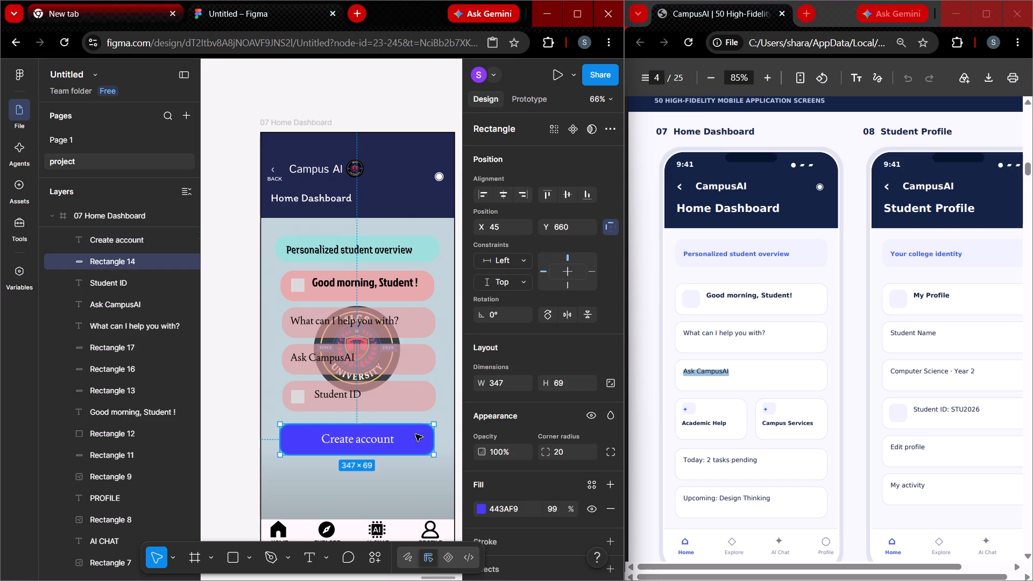
shift+click(384, 443)
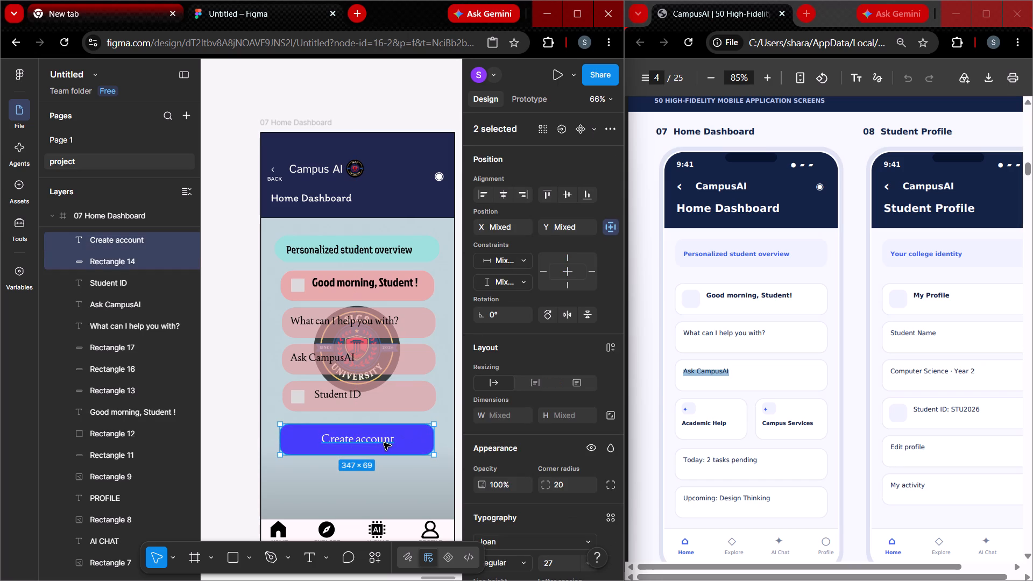
key(BackSpace)
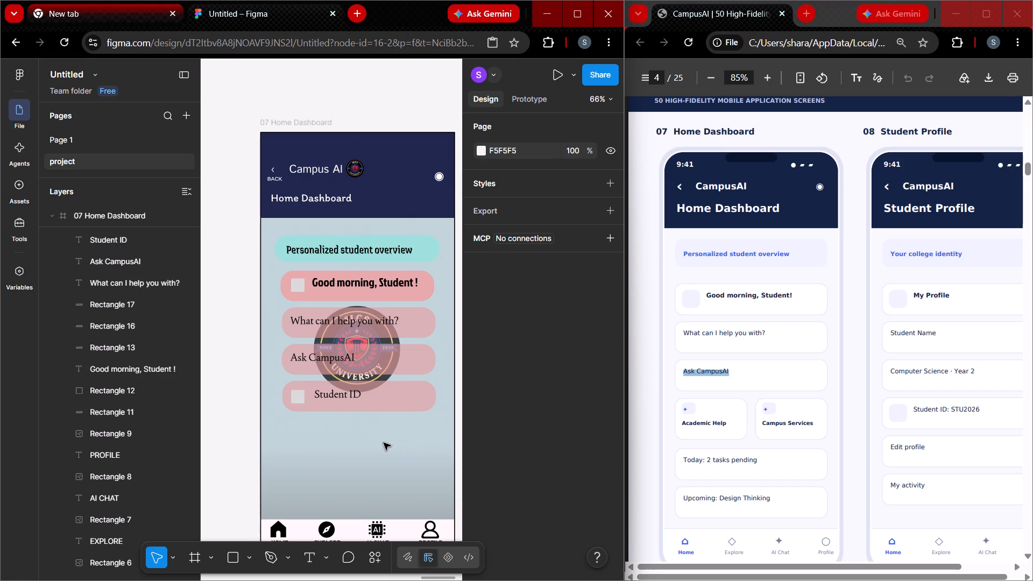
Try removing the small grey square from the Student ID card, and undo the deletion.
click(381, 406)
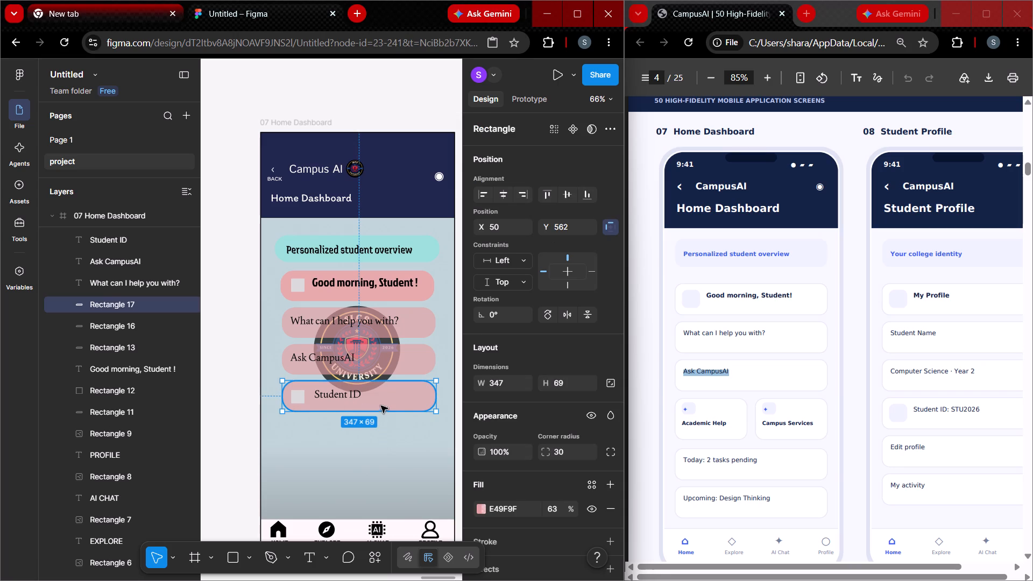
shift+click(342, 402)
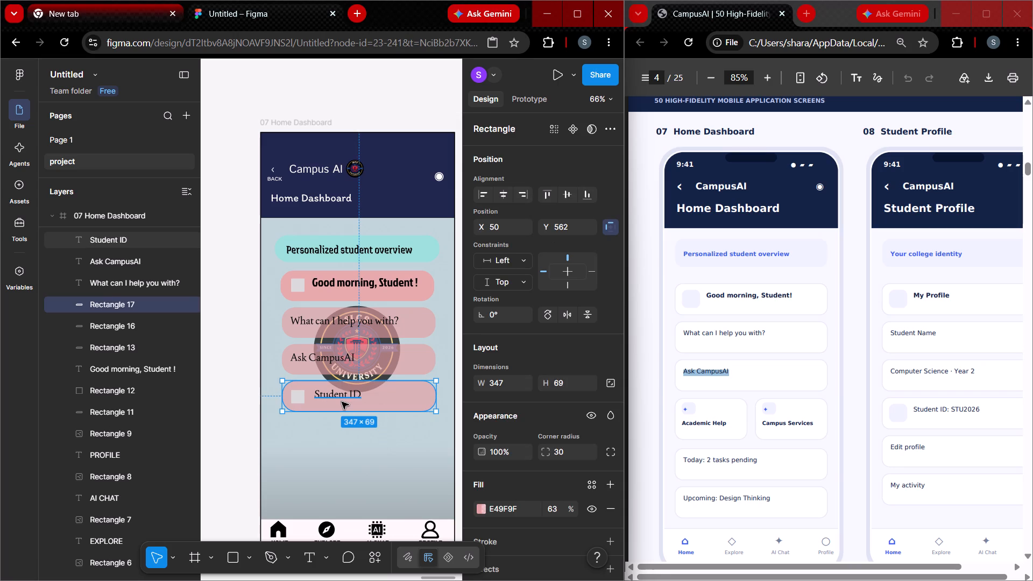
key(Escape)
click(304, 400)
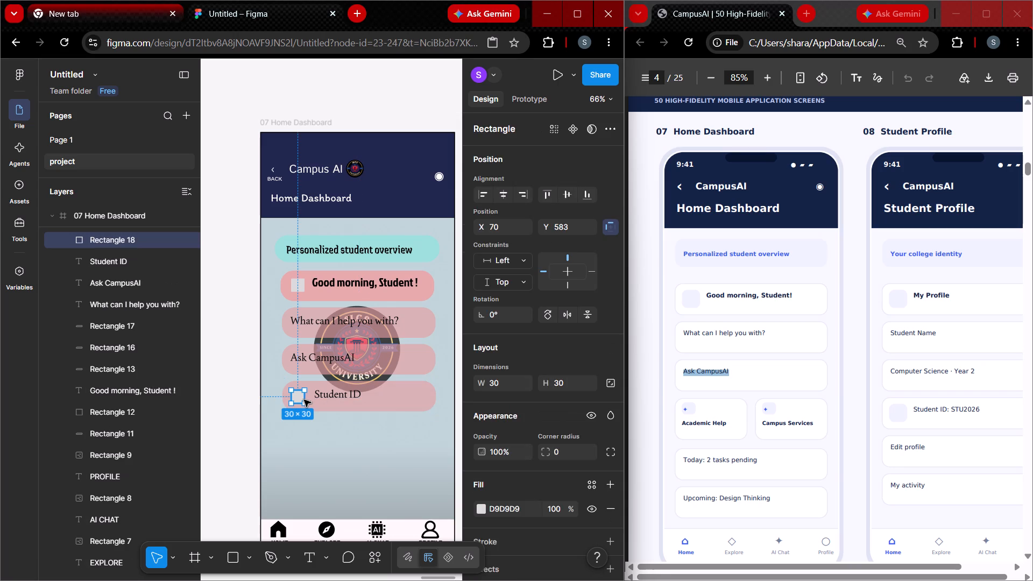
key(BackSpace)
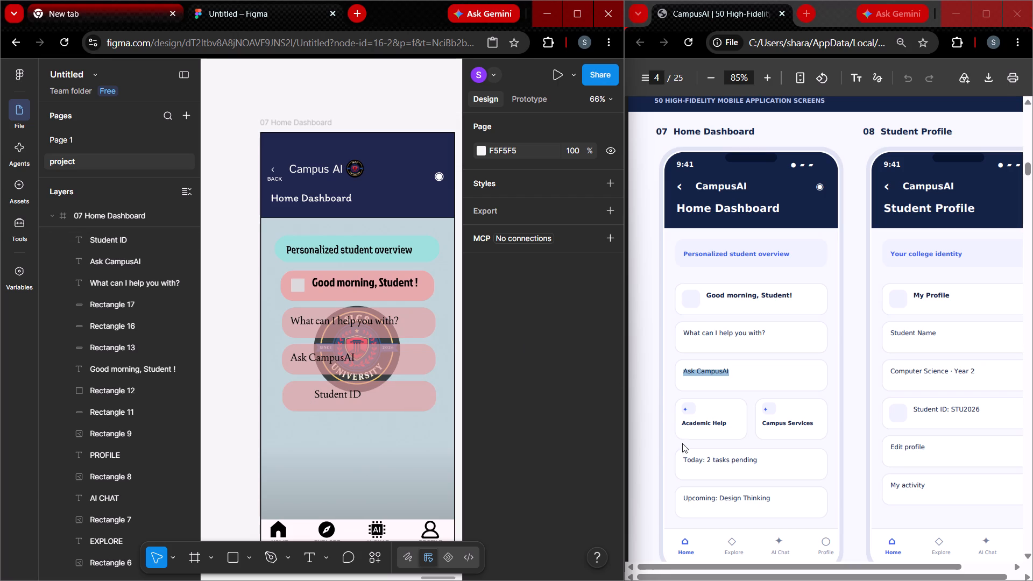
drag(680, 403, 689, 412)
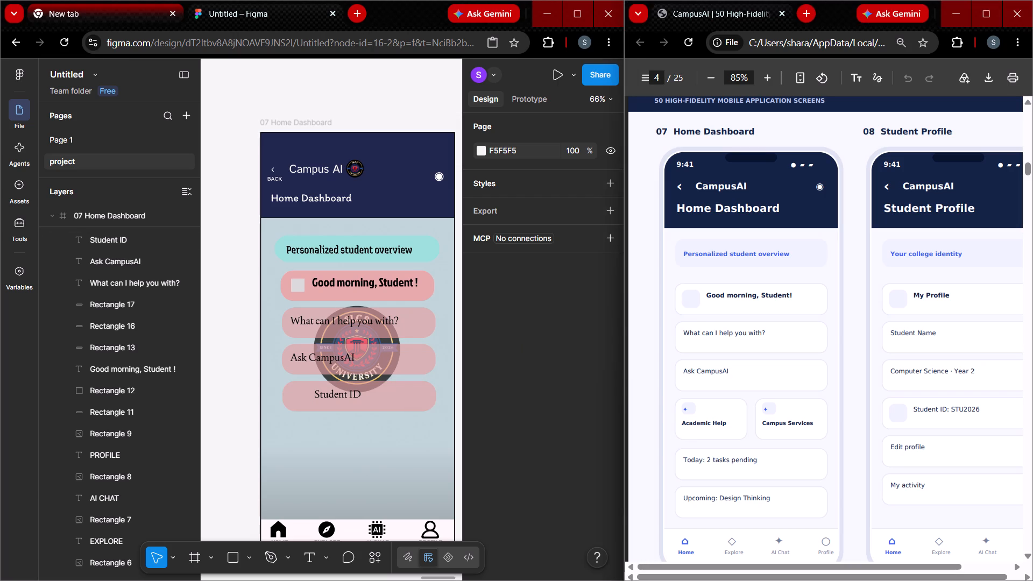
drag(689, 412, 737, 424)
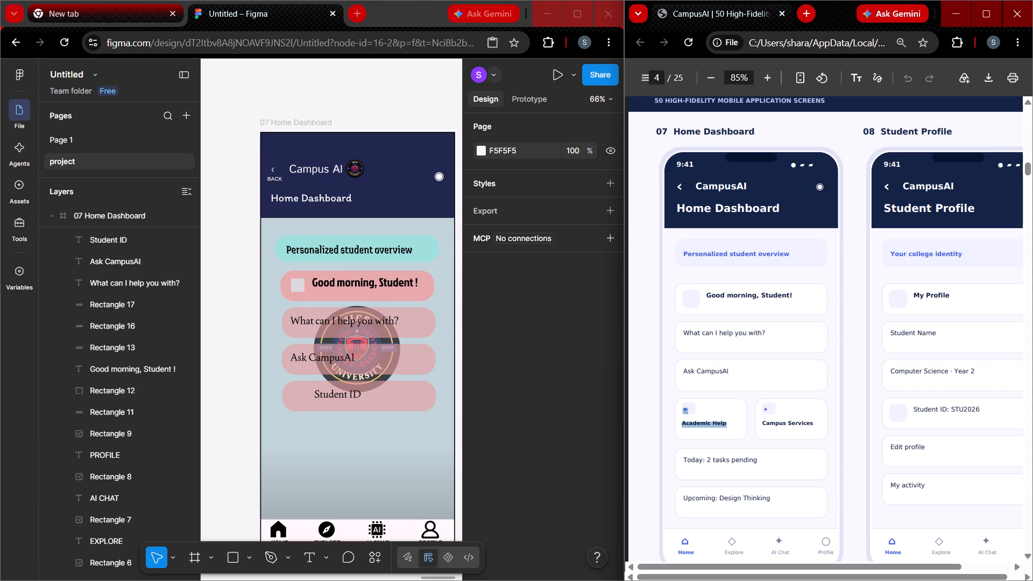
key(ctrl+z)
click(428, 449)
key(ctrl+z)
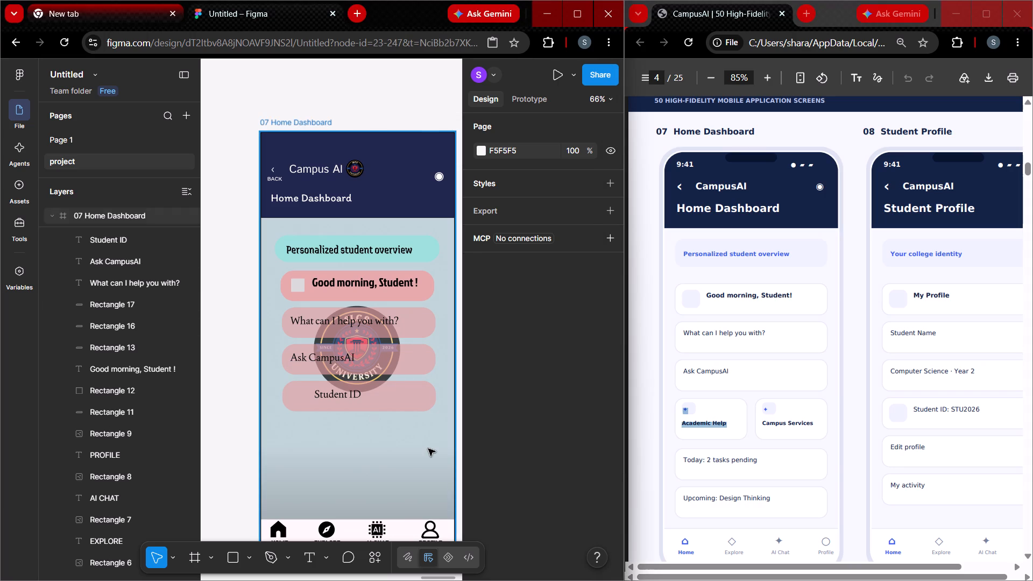
Copy the star symbol ✦ from the PDF's Academic Help card and paste it into the Figma design.
click(713, 414)
scroll(689, 423, up, 1)
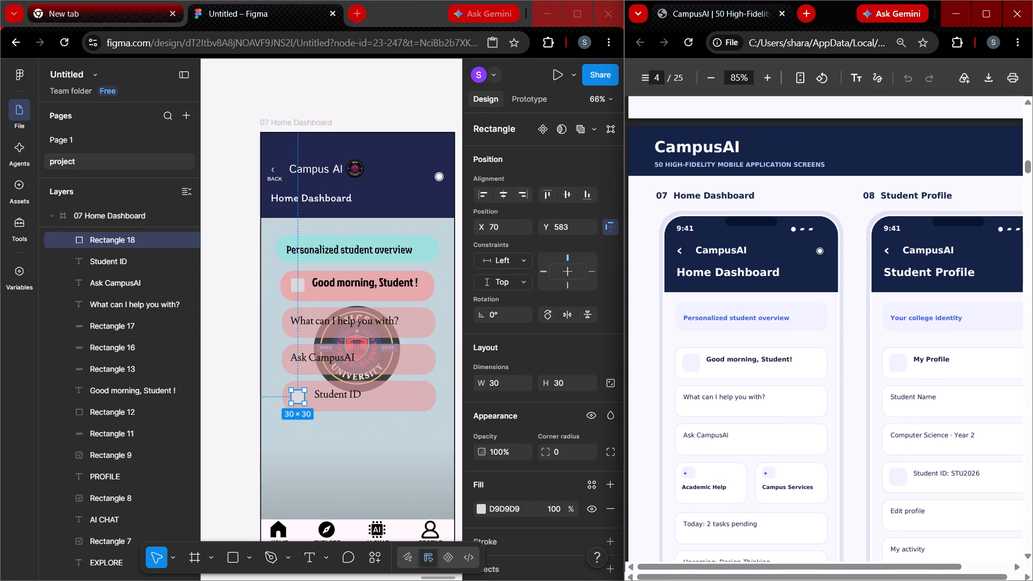
scroll(686, 466, down, 2)
ctrl+scroll(690, 407, up, 3)
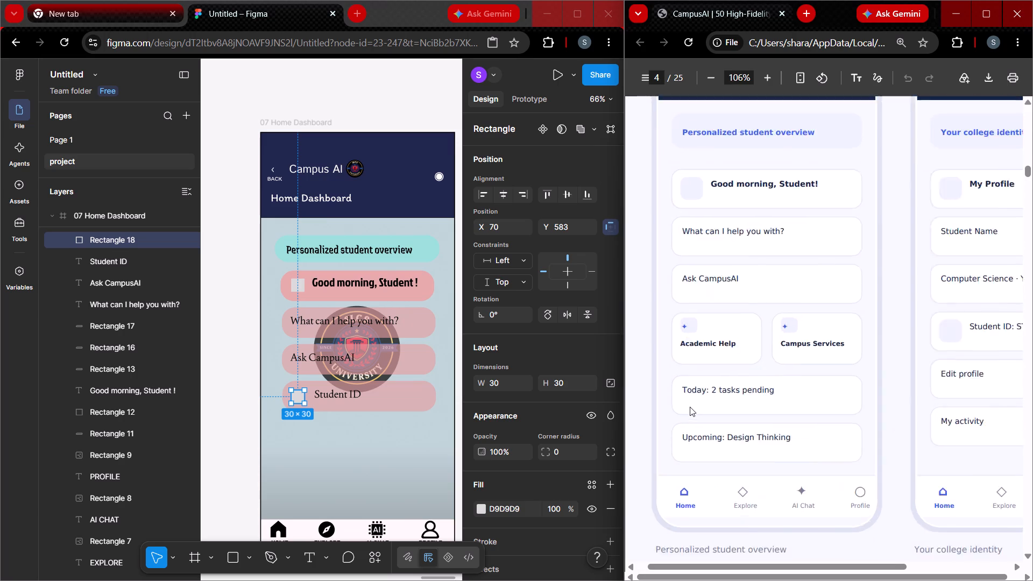
ctrl+scroll(690, 407, up, 4)
scroll(691, 309, up, 2)
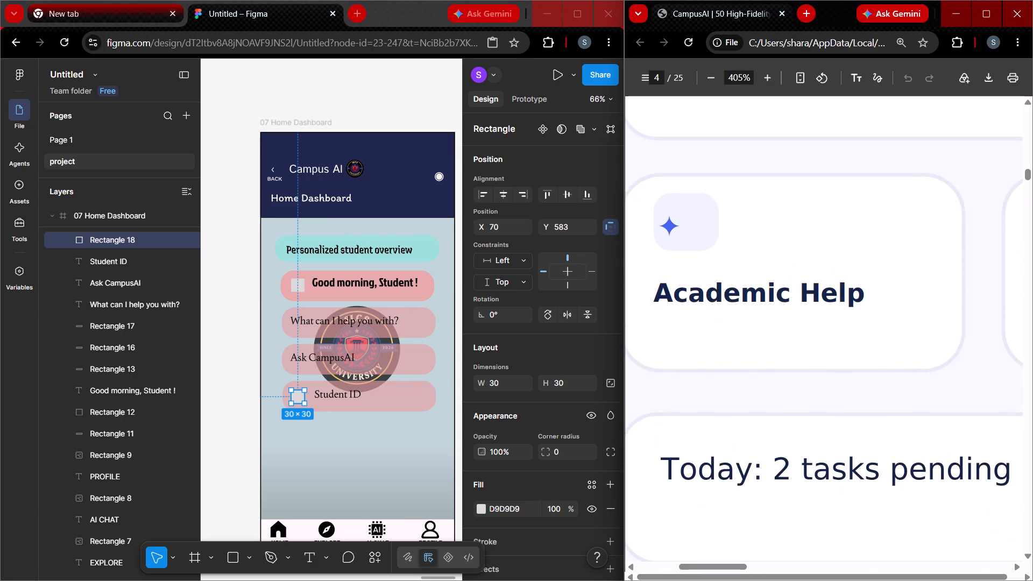
double_click(676, 220)
key(ctrl+c)
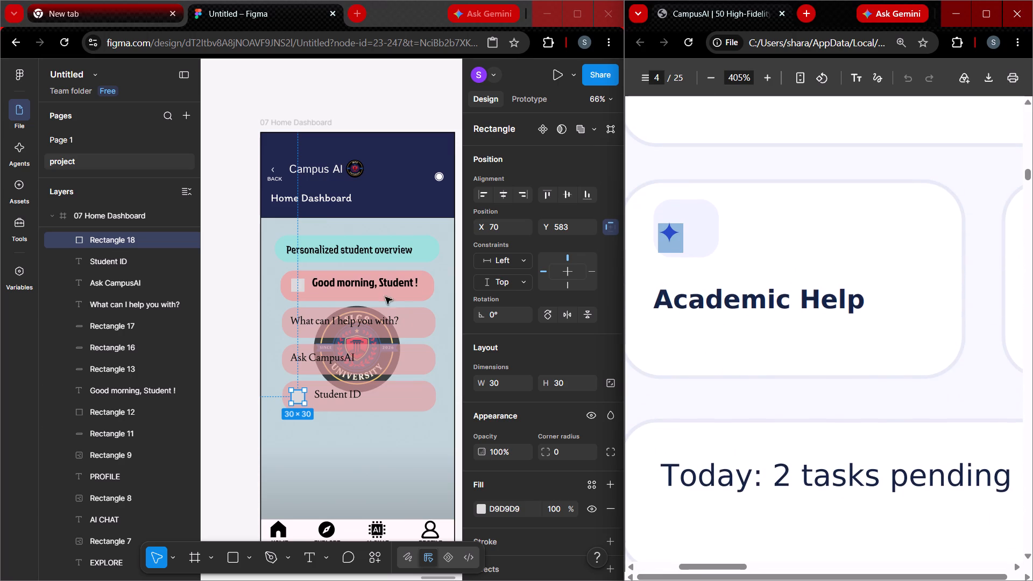
click(297, 397)
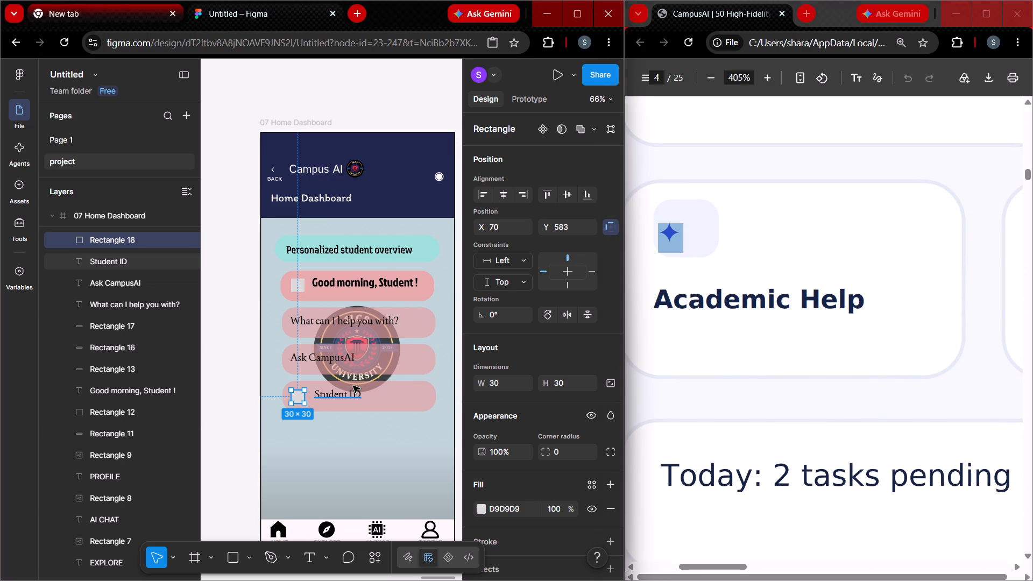
key(ctrl+v)
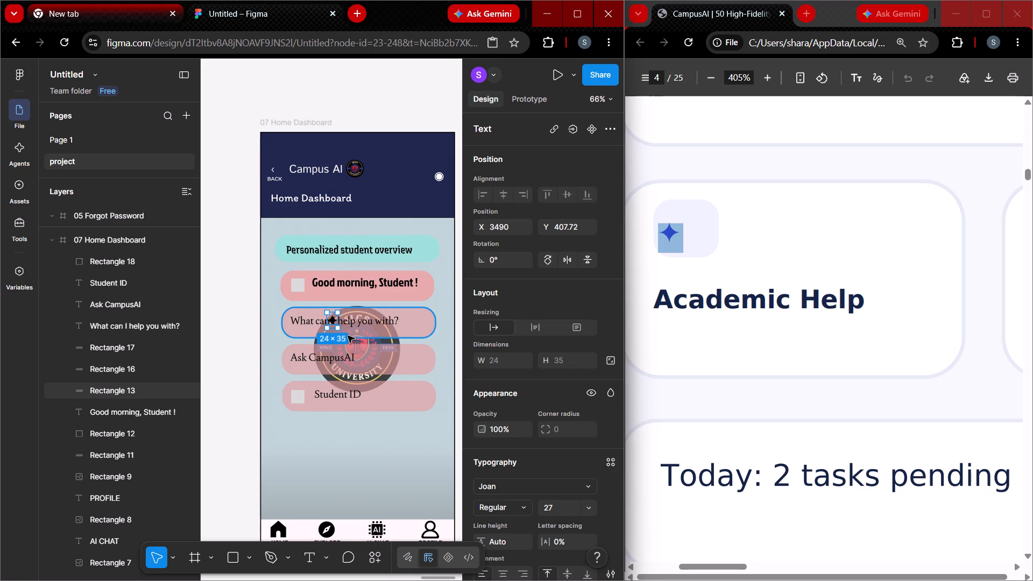
Move the pasted star onto the grey square in the Student ID card, fine-tuning its position to X 3413, Y 582.
key(Escape)
drag(334, 320, 319, 366)
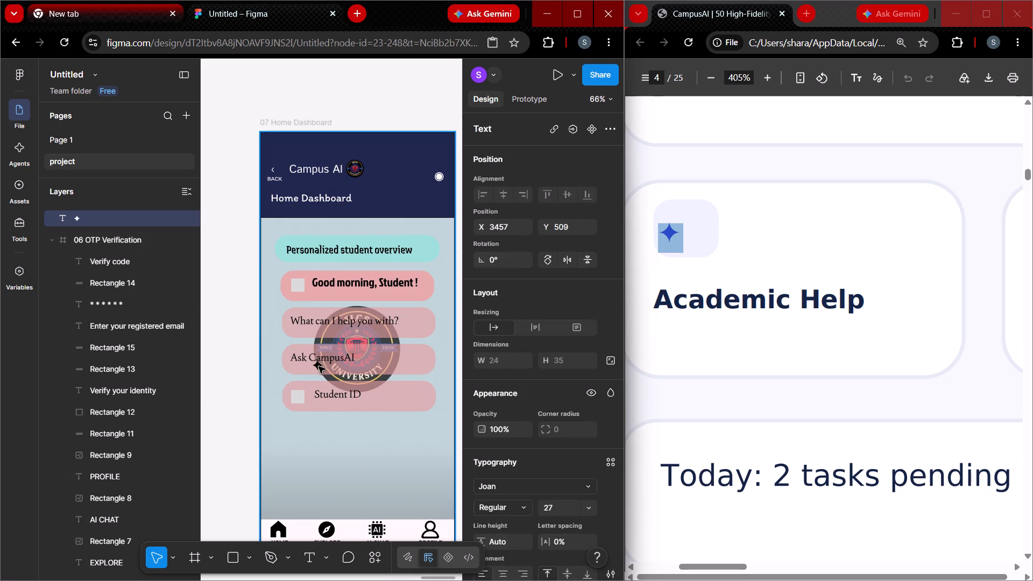
drag(319, 366, 301, 394)
drag(301, 394, 301, 398)
ctrl+scroll(315, 433, up, 4)
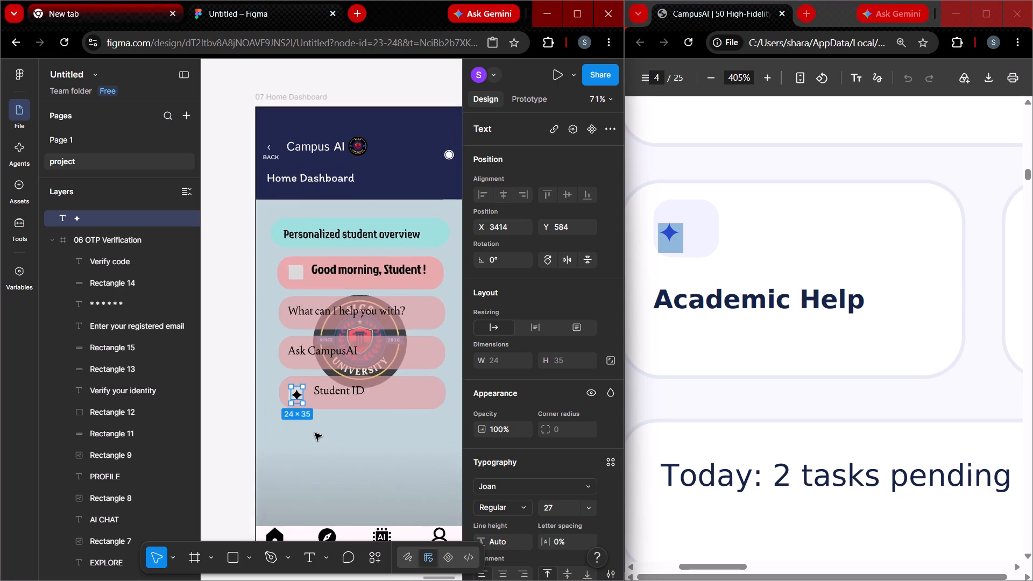
ctrl+scroll(315, 433, up, 6)
scroll(315, 433, up, 2)
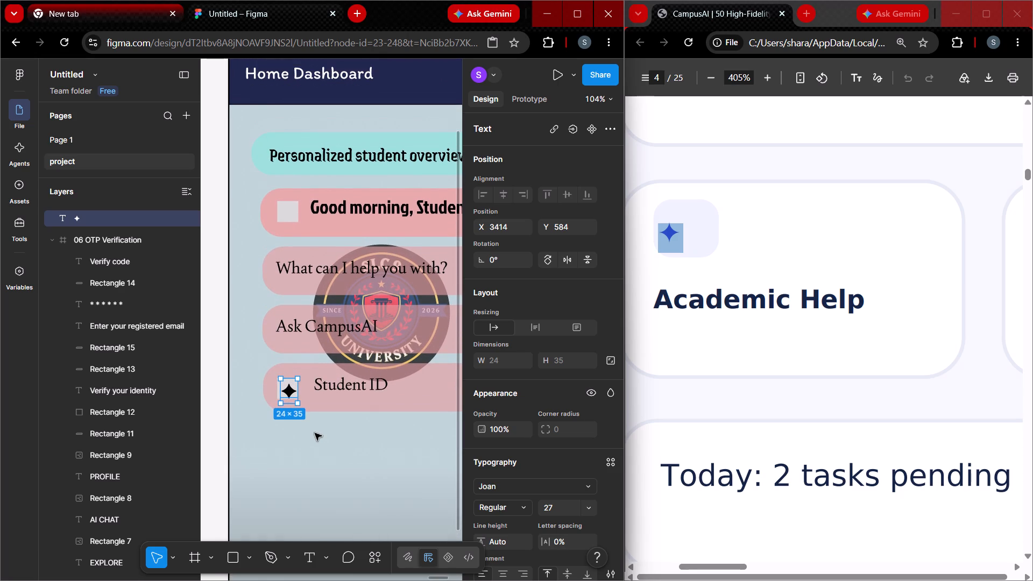
ctrl+scroll(315, 433, up, 4)
scroll(315, 433, up, 1)
key(Up)
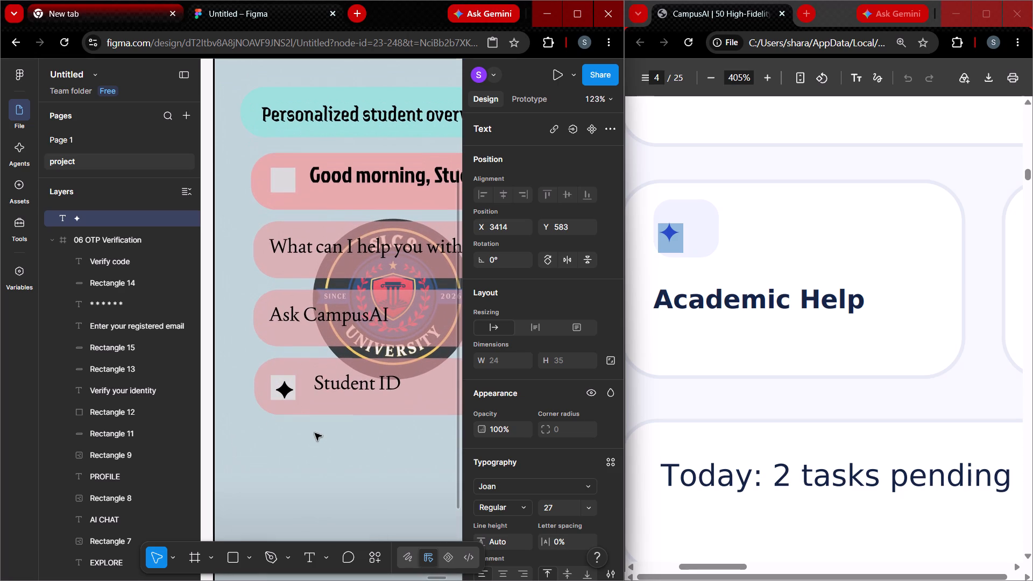
key(Up)
key(Left)
key(Left)
key(Right)
key(Escape)
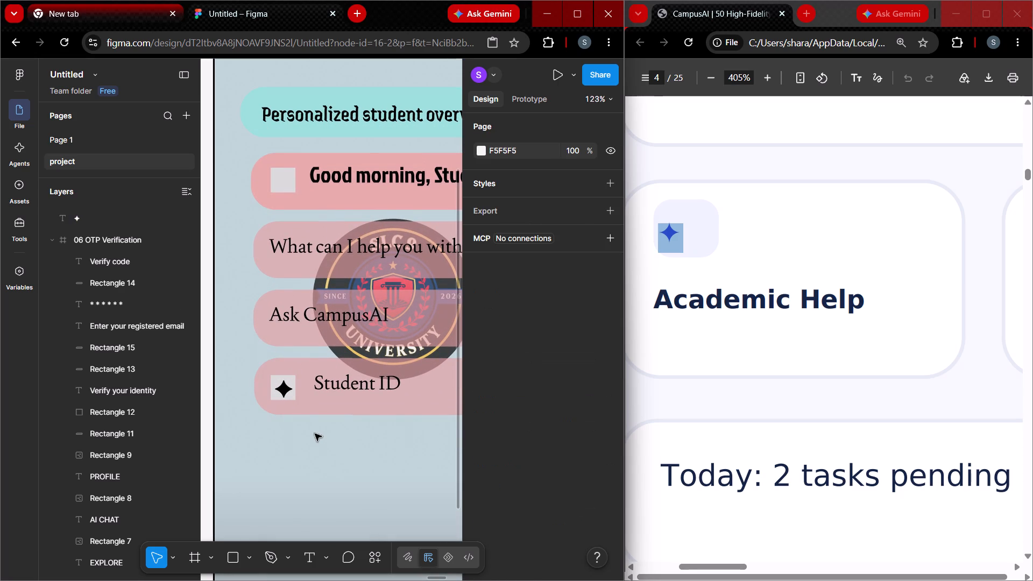
Examine the Home Dashboard frame and the PDF's layout of the Academic Help and Campus Services cards and the rows below them.
ctrl+scroll(618, 413, down, 3)
ctrl+scroll(503, 409, down, 5)
ctrl+scroll(404, 391, down, 2)
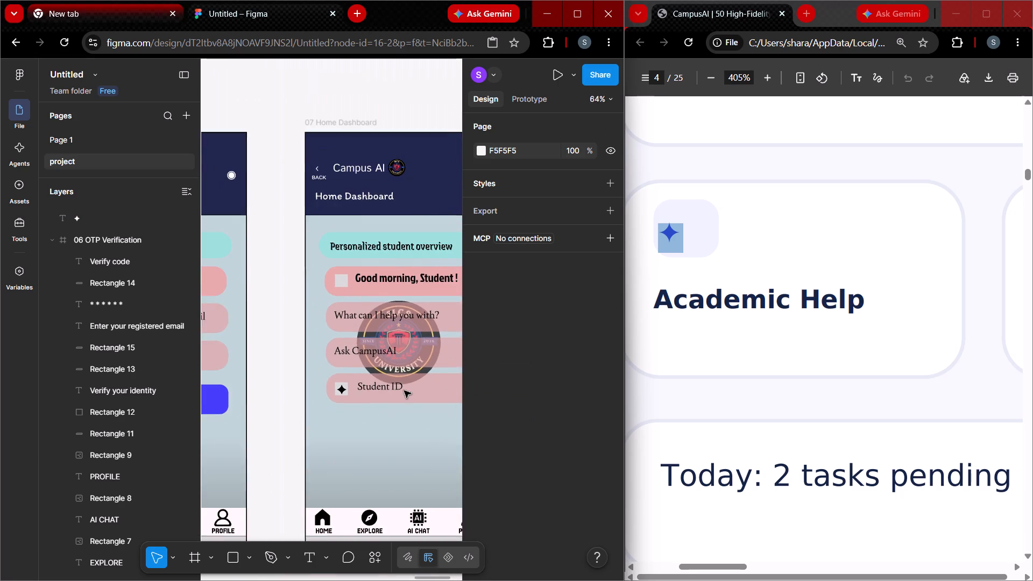
ctrl+scroll(404, 391, down, 6)
middle_drag(417, 419, 388, 411)
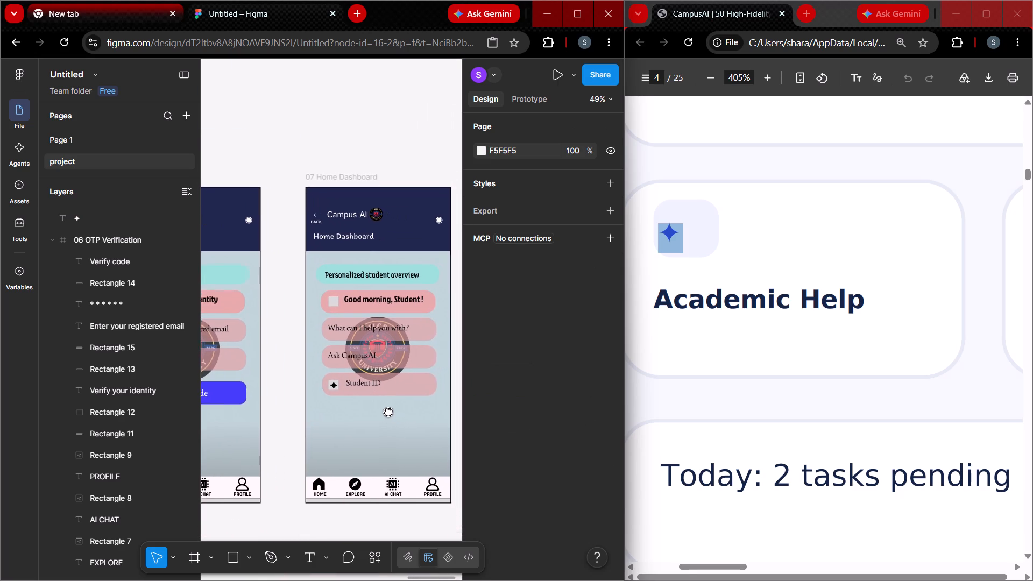
middle_drag(388, 411, 366, 404)
ctrl+scroll(366, 404, up, 5)
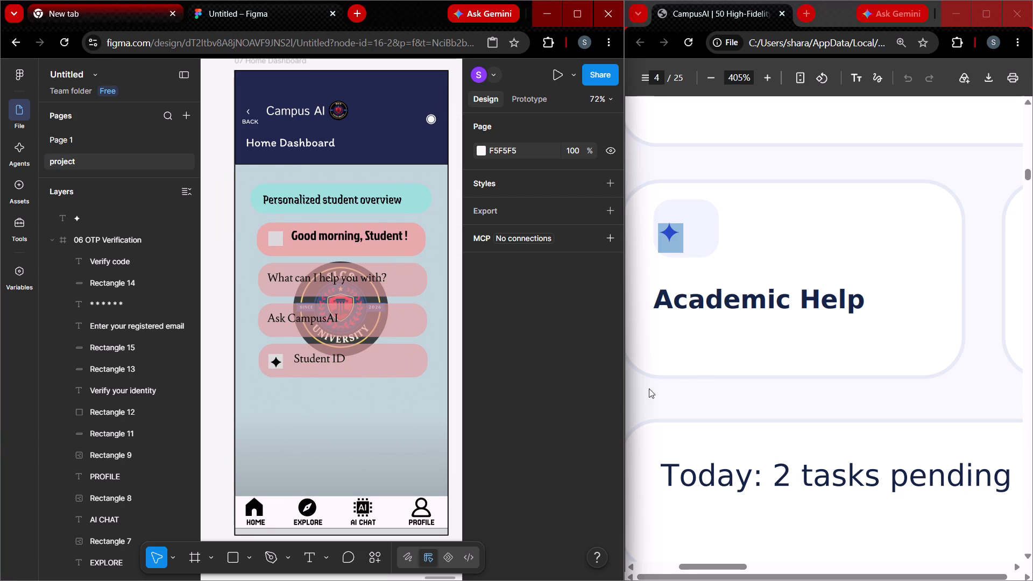
click(676, 396)
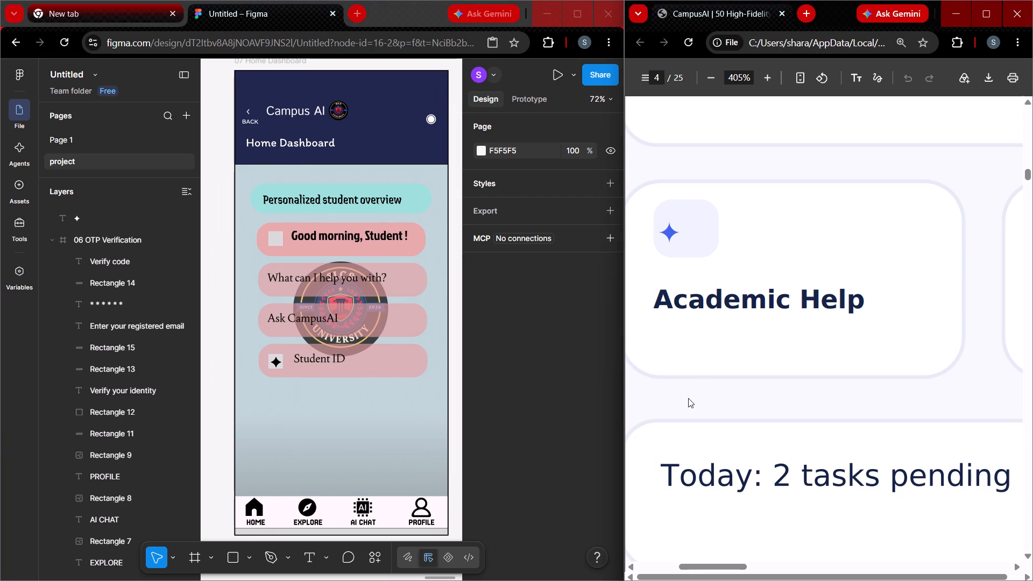
ctrl+scroll(688, 398, down, 3)
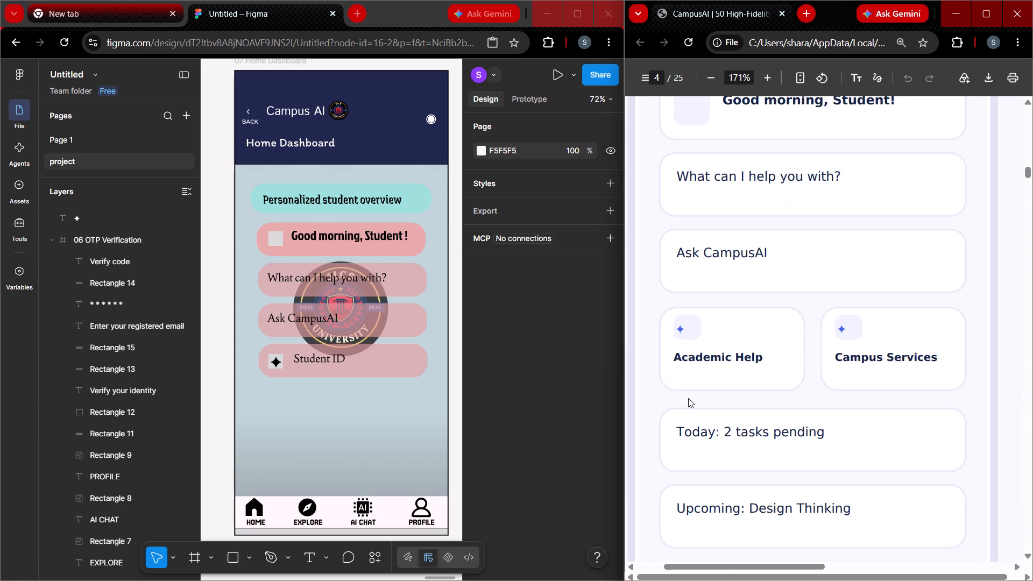
ctrl+scroll(688, 398, down, 1)
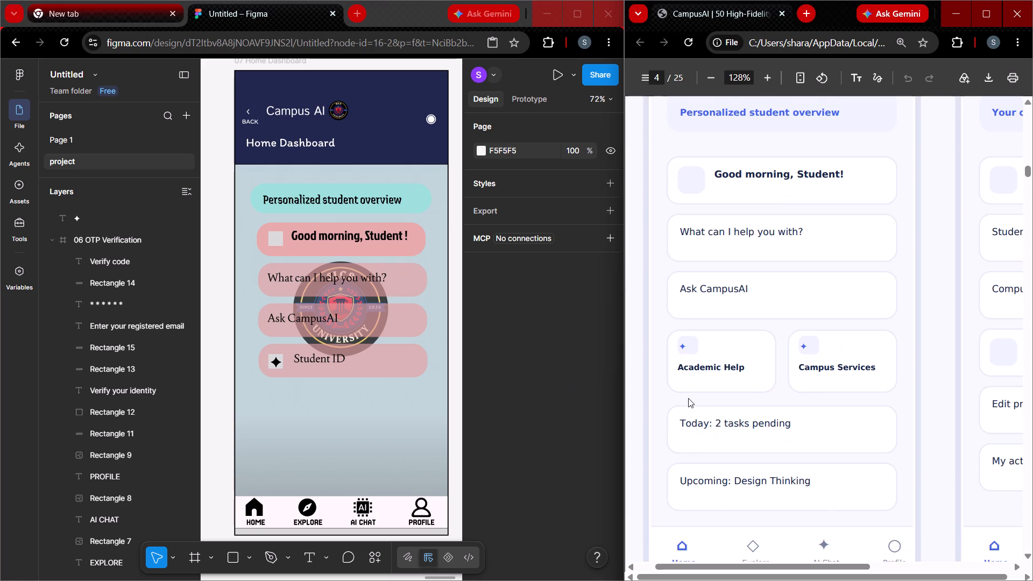
scroll(688, 398, up, 1)
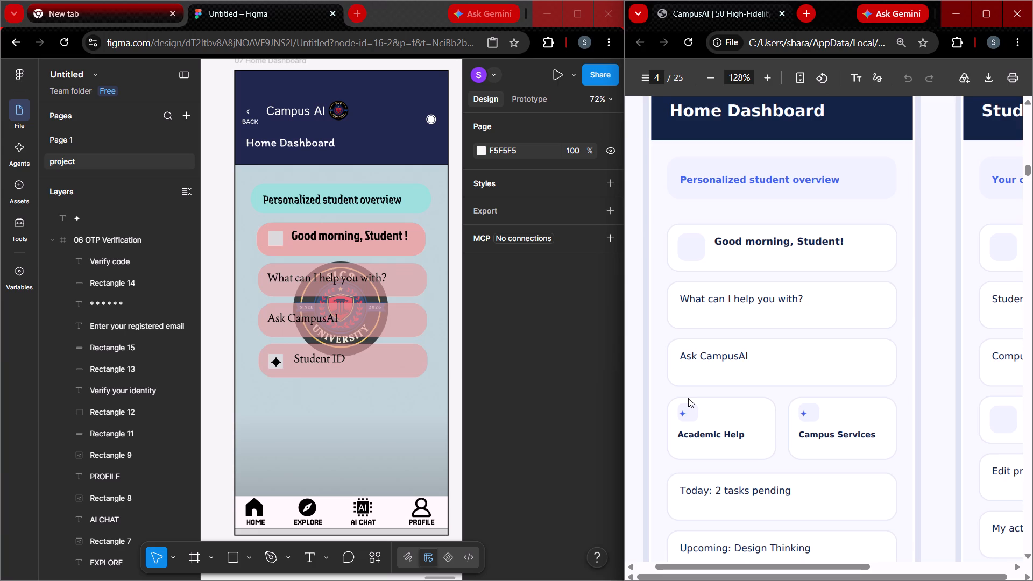
click(533, 355)
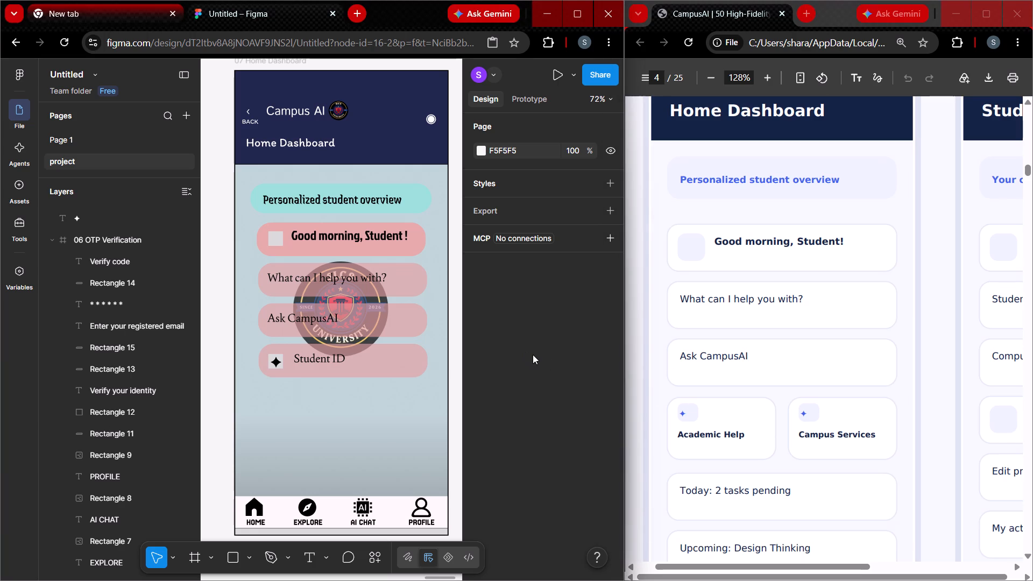
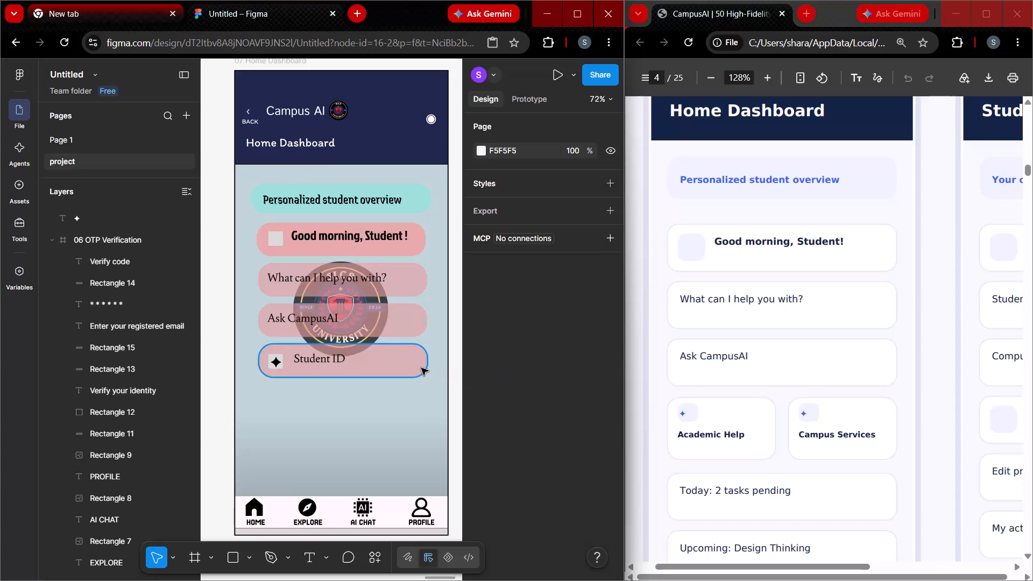
Narrow the Student ID card's pink rectangle to 200 wide, keeping its height of 69.
click(421, 368)
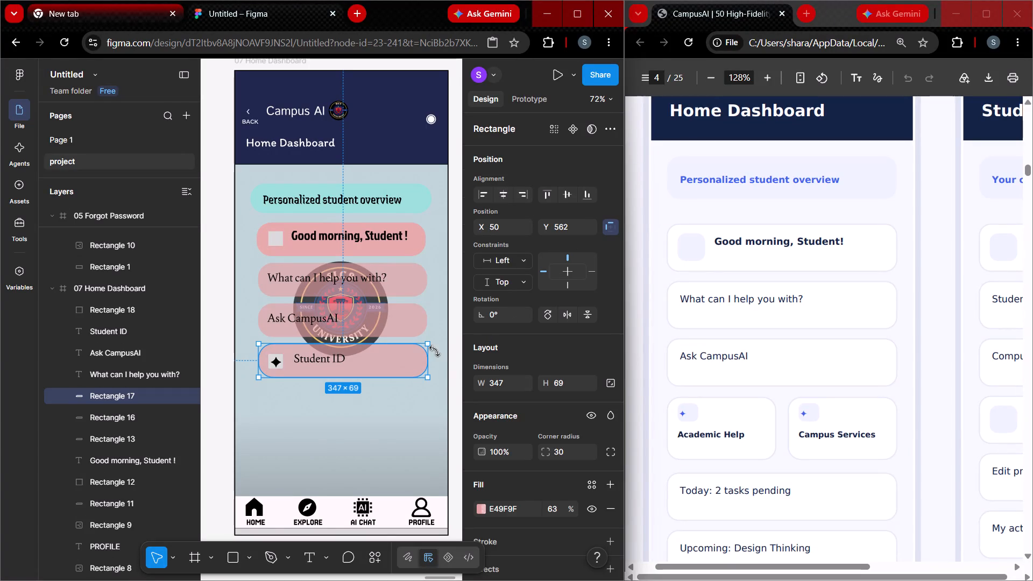
drag(428, 358, 360, 362)
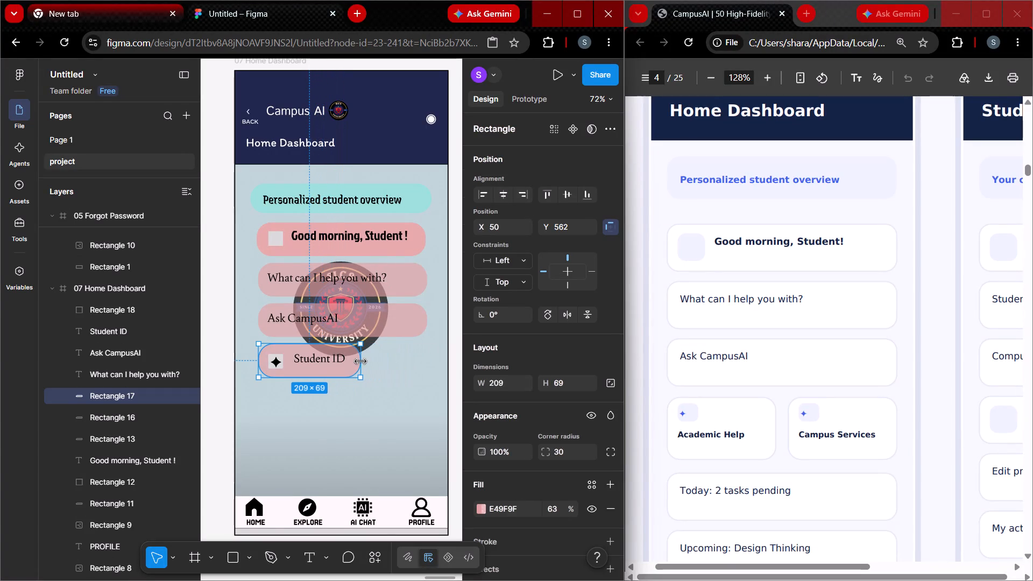
drag(360, 362, 356, 364)
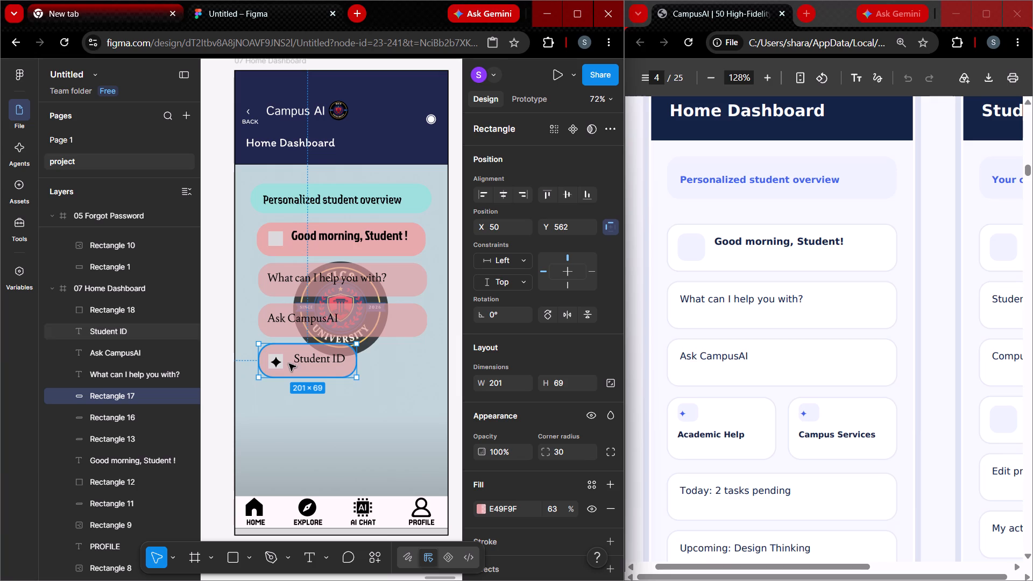
drag(358, 364, 350, 366)
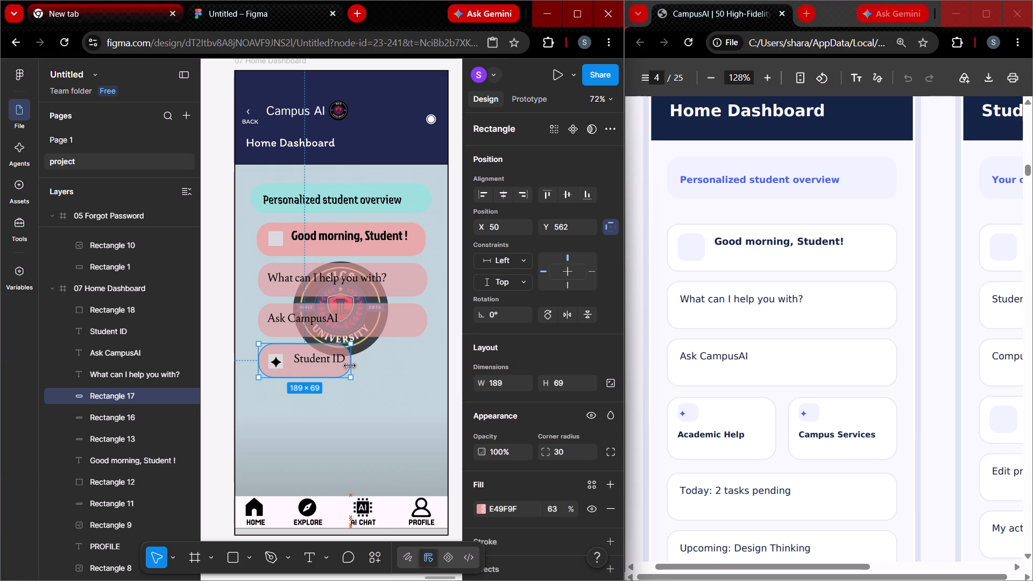
drag(350, 366, 356, 370)
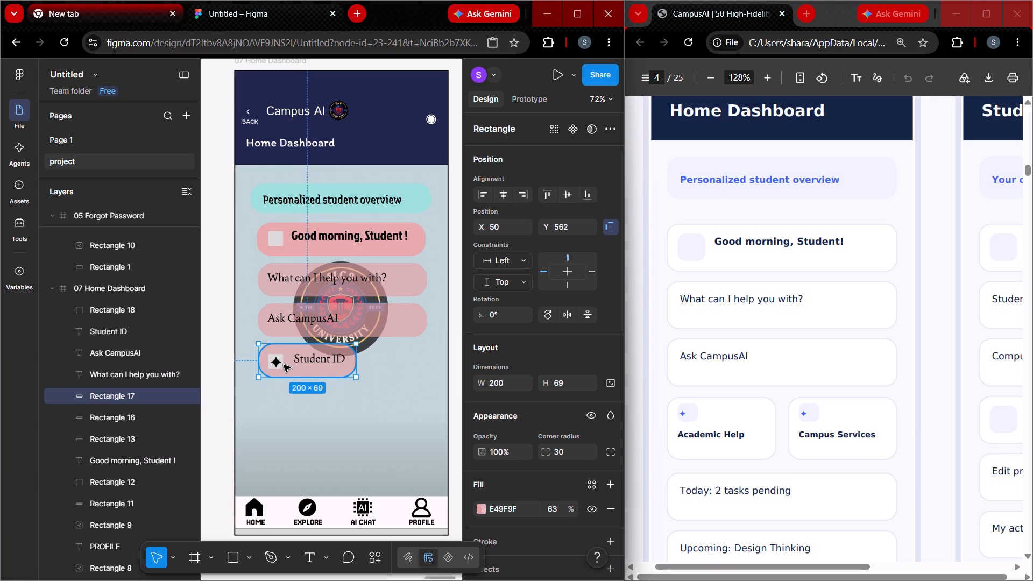
Nudge the star on the Student ID card's grey square to X 3413, Y 579.
click(284, 365)
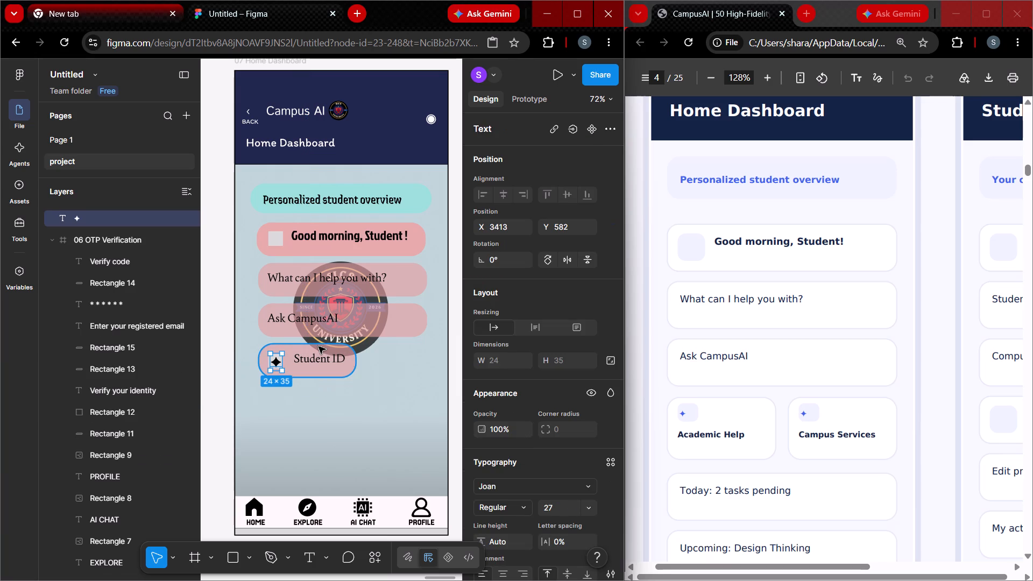
key(Down)
key(Down)
key(Down)
key(Up)
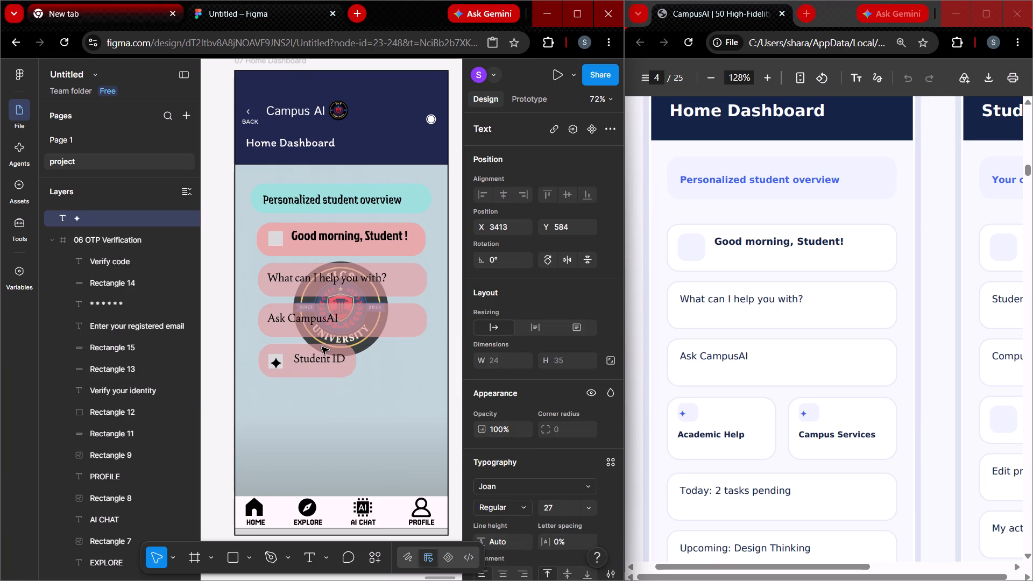
key(Up)
key(Up)
key(Up)
key(Up)
key(Up)
key(Left)
key(Right)
scroll(529, 418, down, 1)
scroll(529, 418, up, 1)
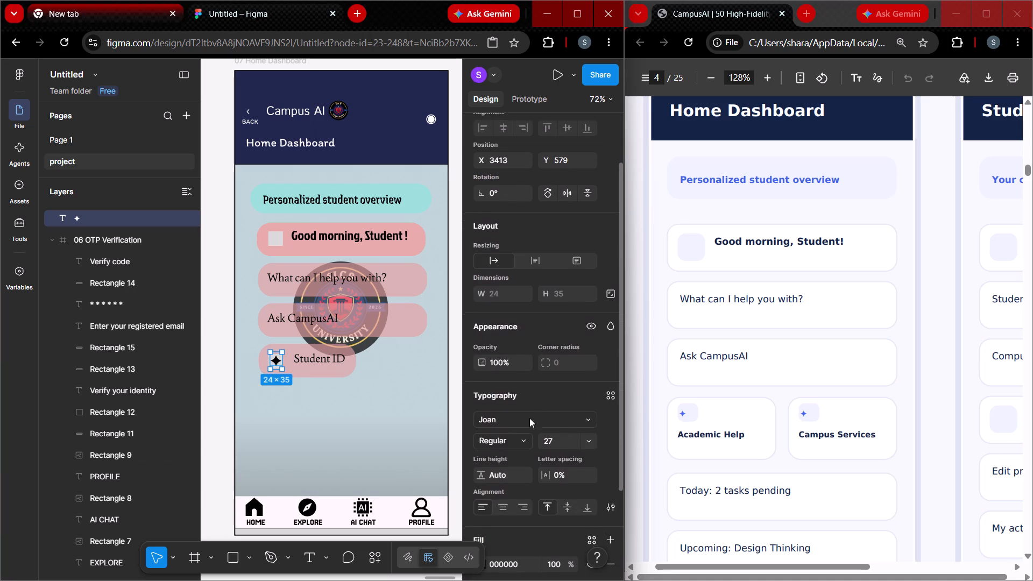
scroll(529, 418, up, 2)
key(Escape)
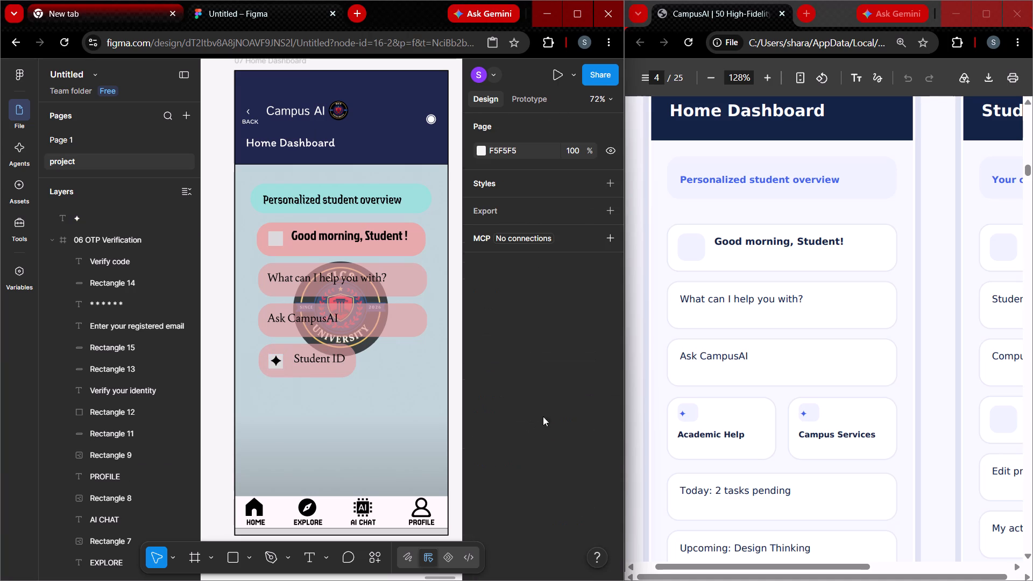
Duplicate the Student ID card's rectangle, label and star, placing the copy directly to the right of the original card.
ctrl+scroll(310, 422, up, 6)
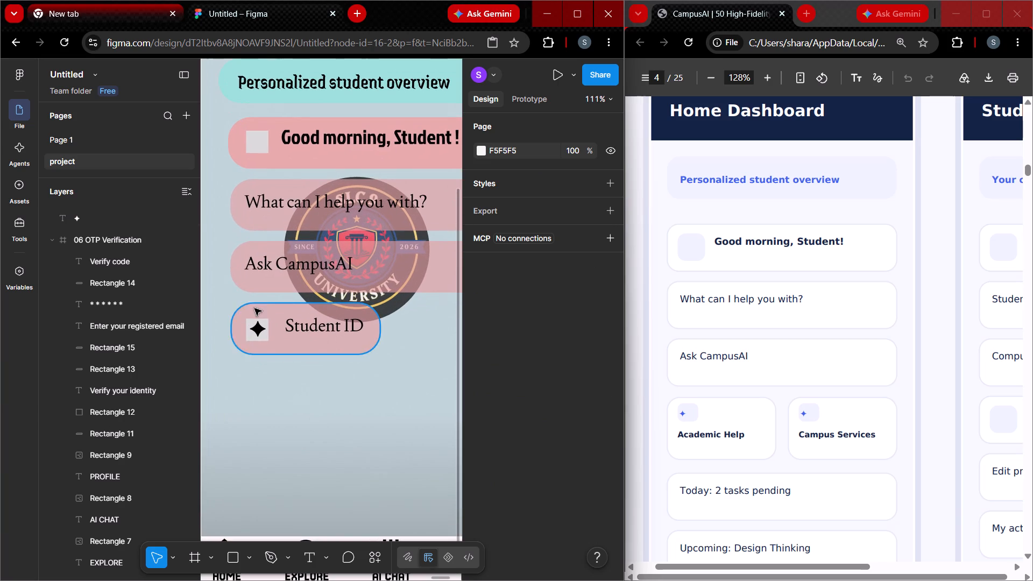
click(266, 336)
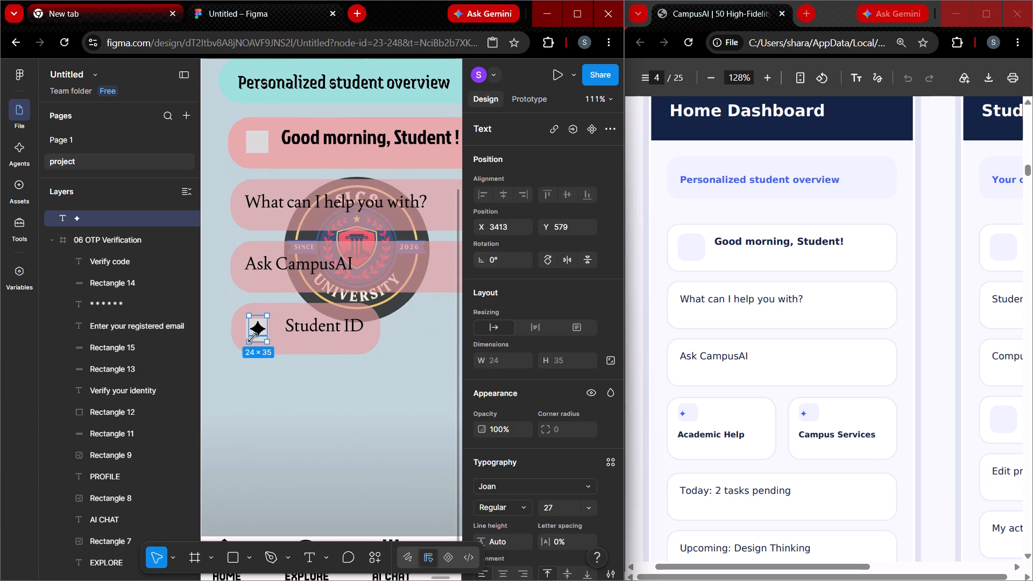
shift+click(258, 330)
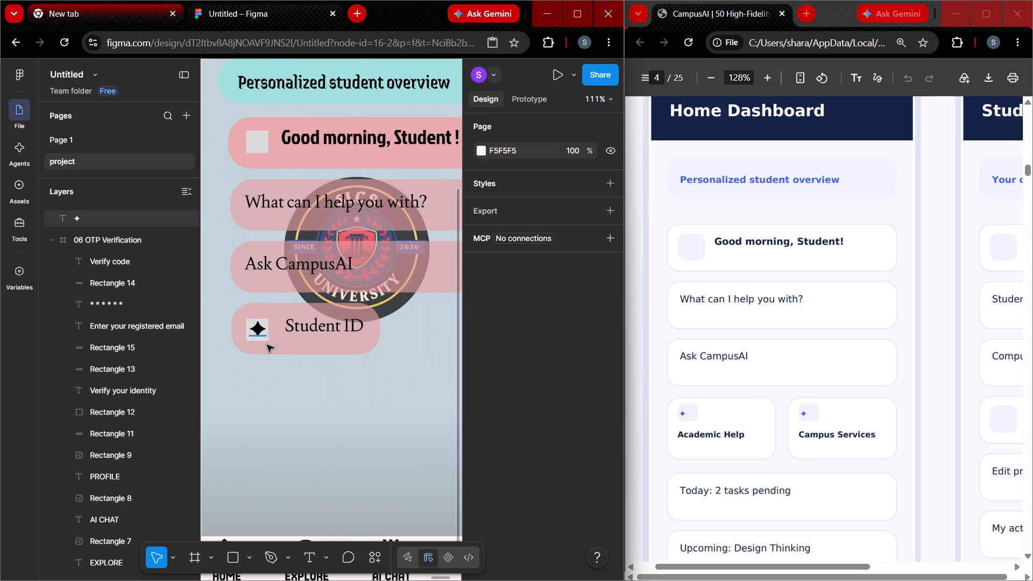
shift+click(267, 345)
shift+click(296, 331)
shift+click(261, 336)
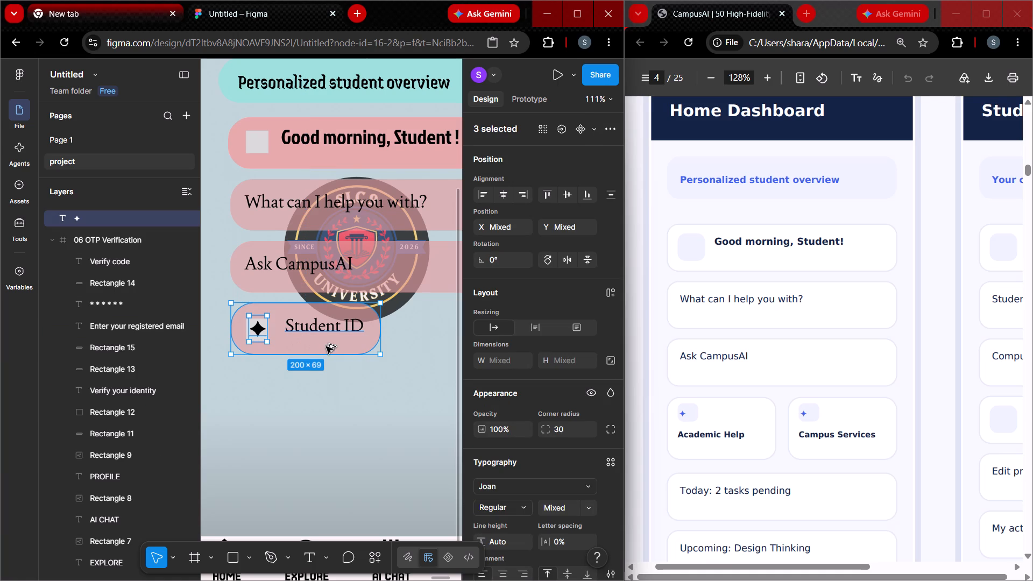
alt+drag(326, 346, 355, 349)
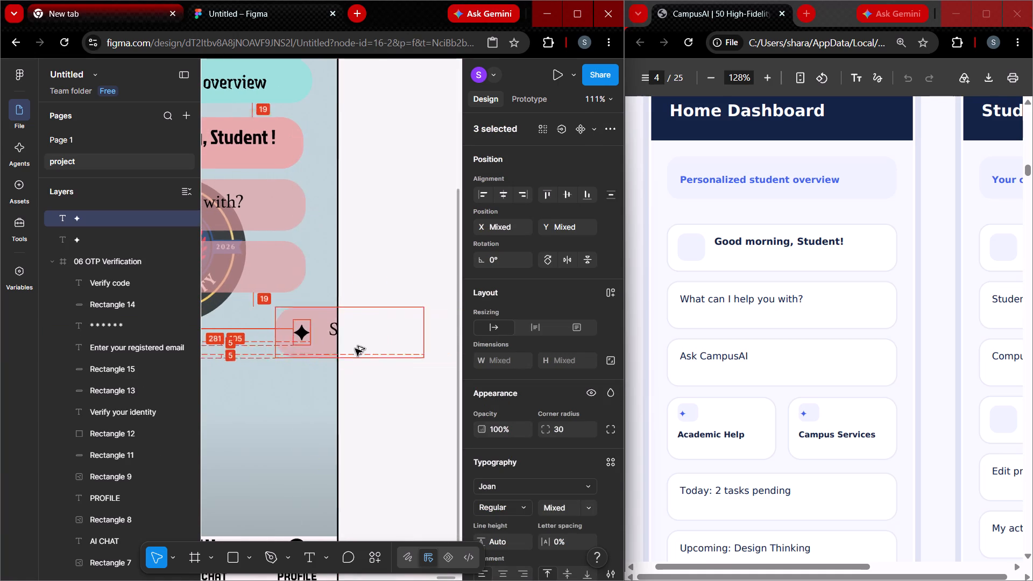
alt+drag(355, 349, 288, 350)
middle_drag(348, 409, 509, 404)
ctrl+scroll(401, 403, up, 1)
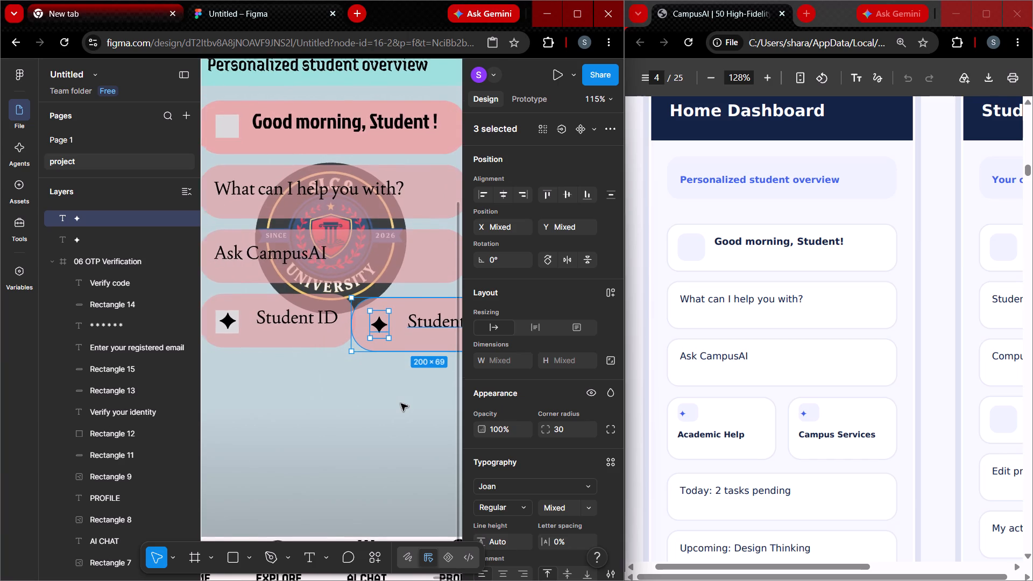
ctrl+scroll(401, 403, down, 7)
scroll(399, 405, down, 1)
middle_drag(399, 405, 323, 408)
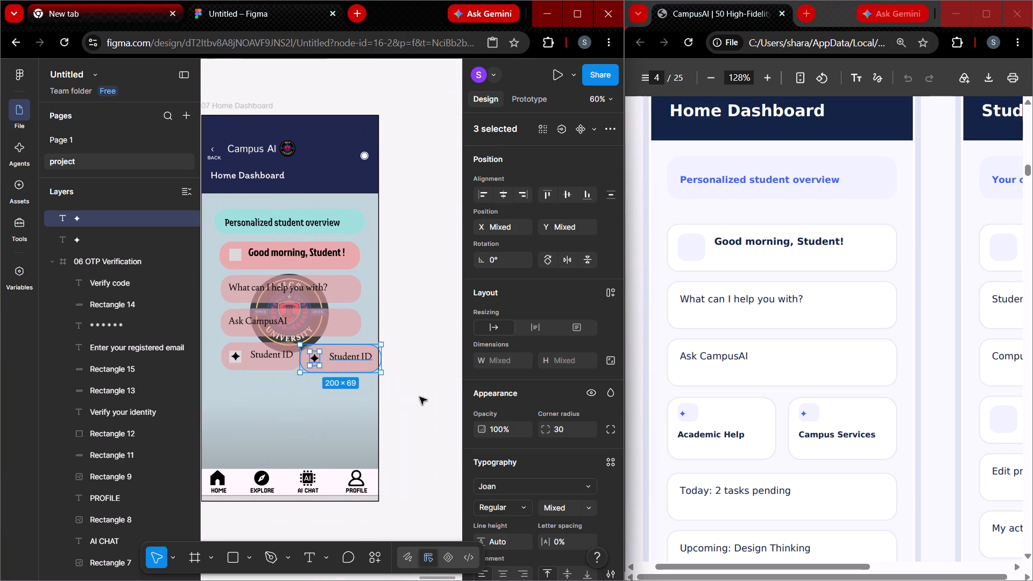
click(420, 397)
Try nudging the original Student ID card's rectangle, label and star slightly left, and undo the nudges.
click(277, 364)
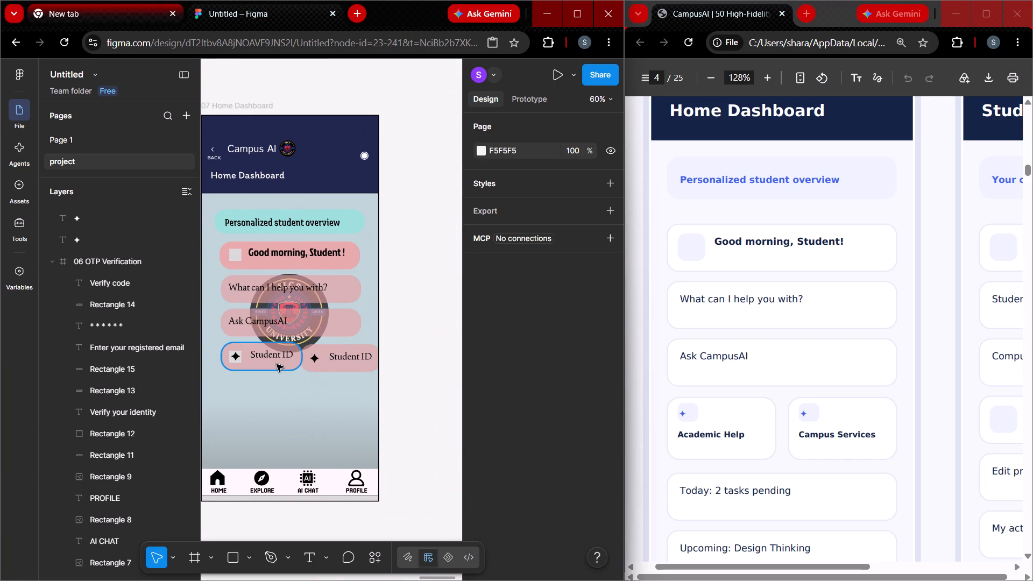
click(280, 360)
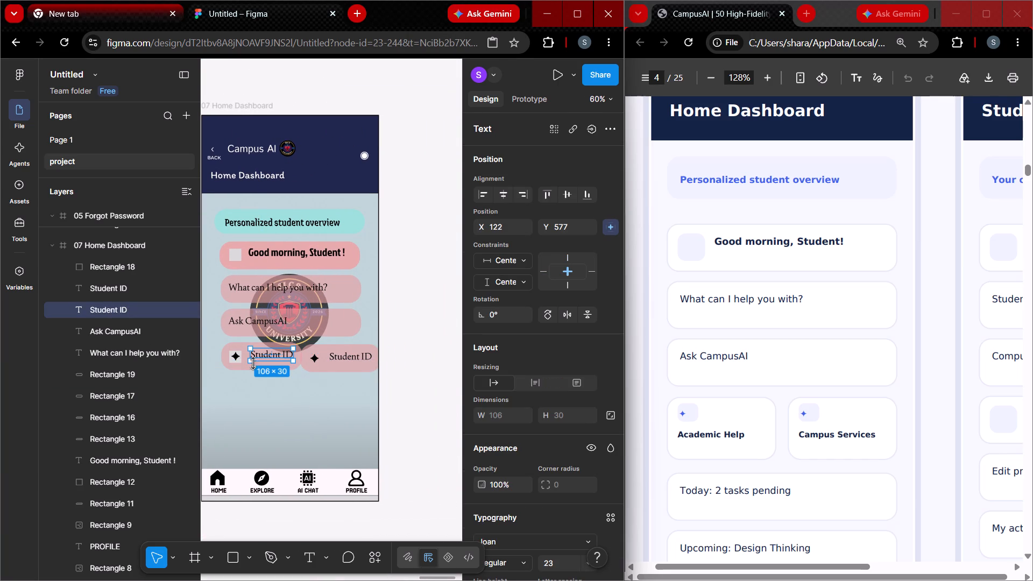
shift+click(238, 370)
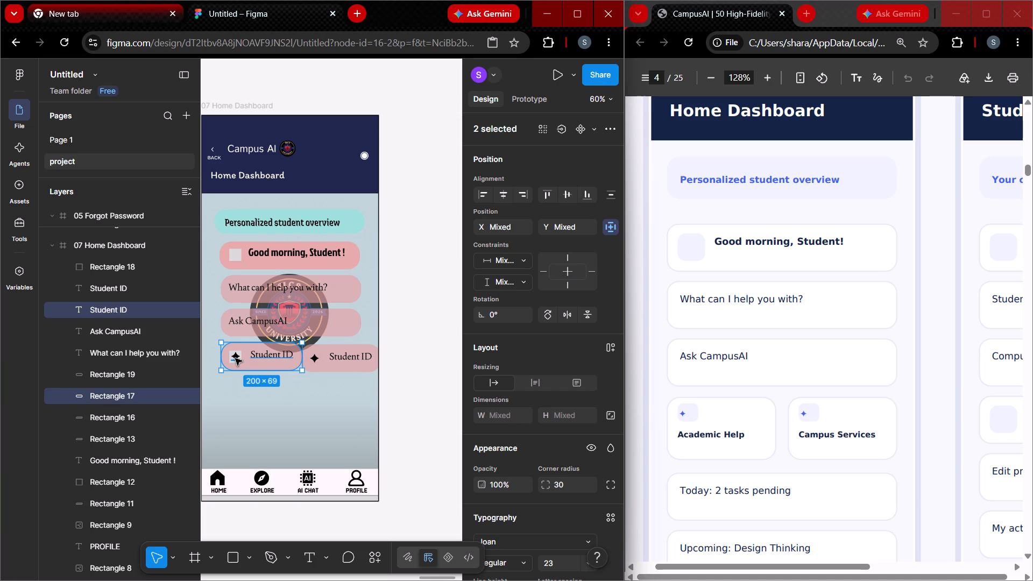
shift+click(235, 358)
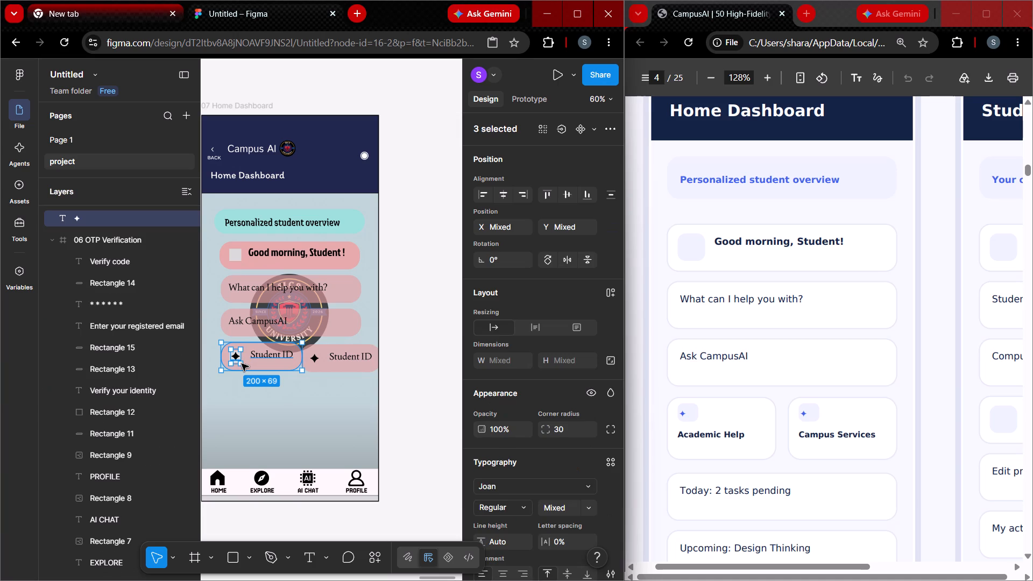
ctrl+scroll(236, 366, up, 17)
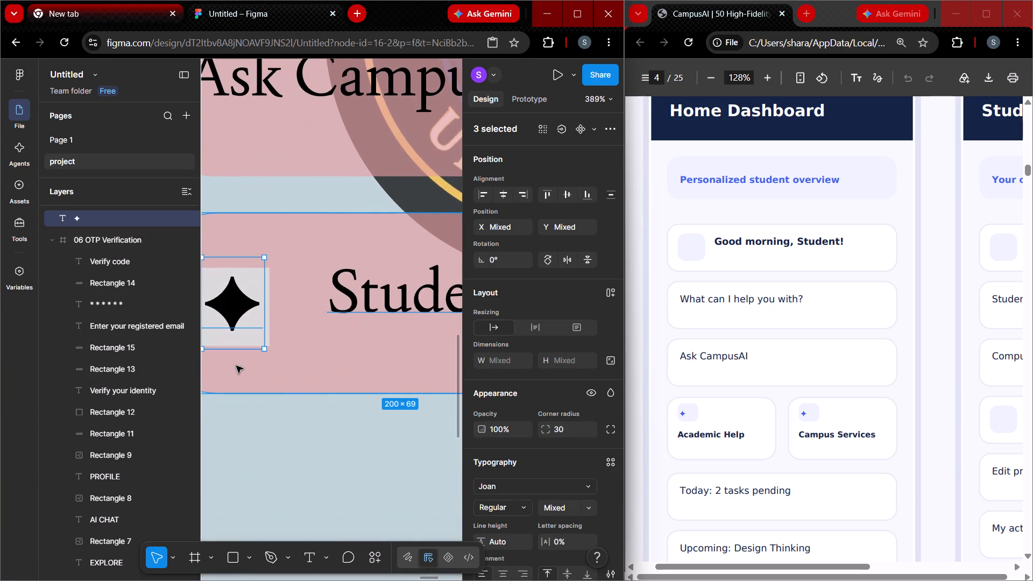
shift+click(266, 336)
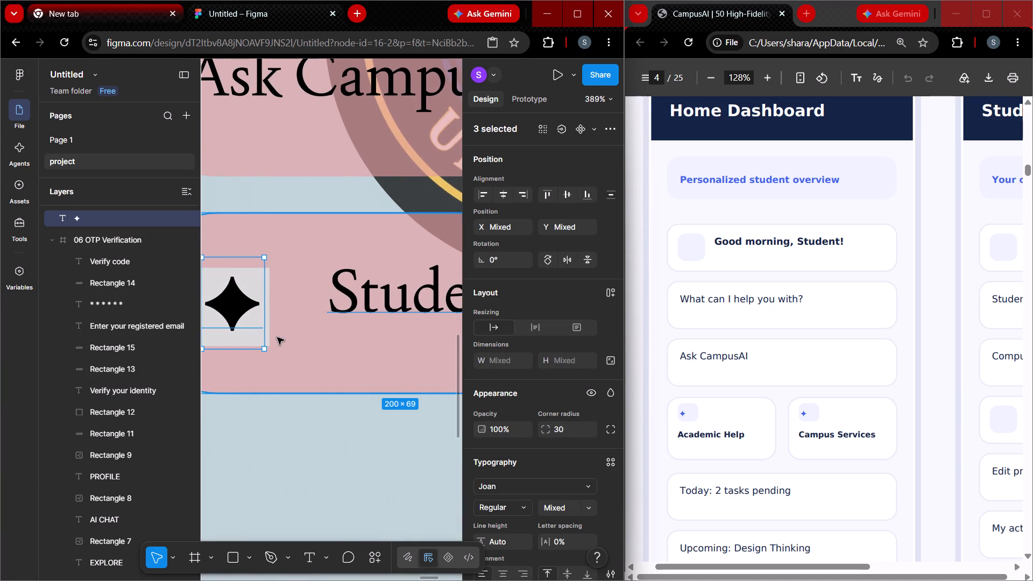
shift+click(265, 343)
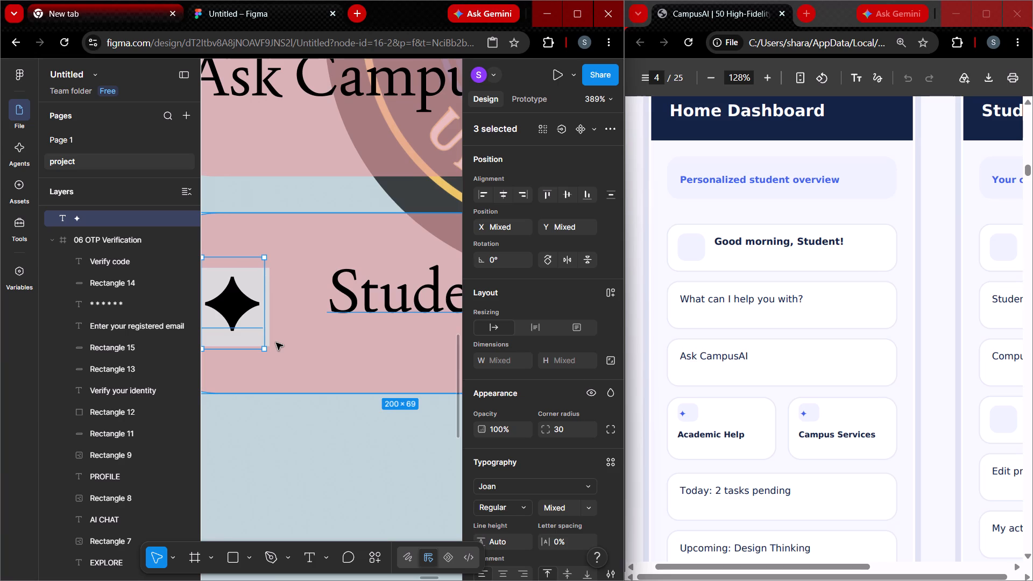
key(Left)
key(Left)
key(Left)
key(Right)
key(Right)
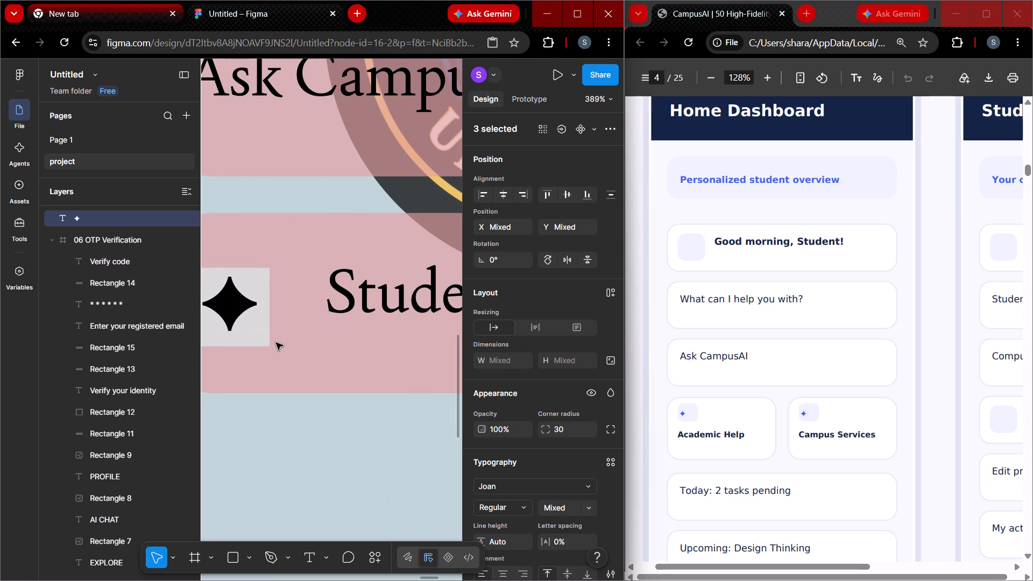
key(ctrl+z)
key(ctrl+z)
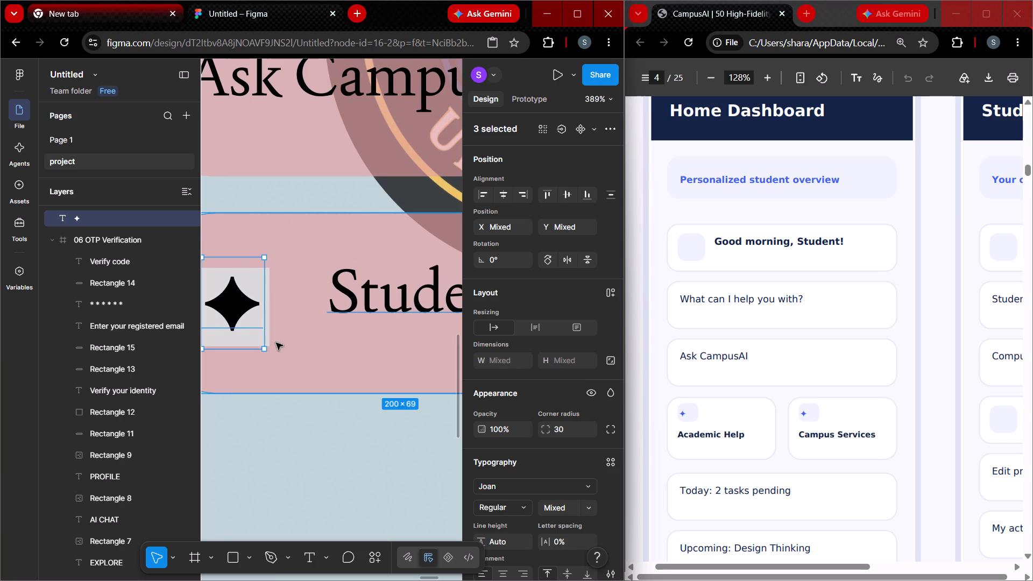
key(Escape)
Move the original Student ID card's rectangle, label, grey square and star together about 40 px left, close to the frame's left edge.
shift+click(280, 381)
shift+click(361, 303)
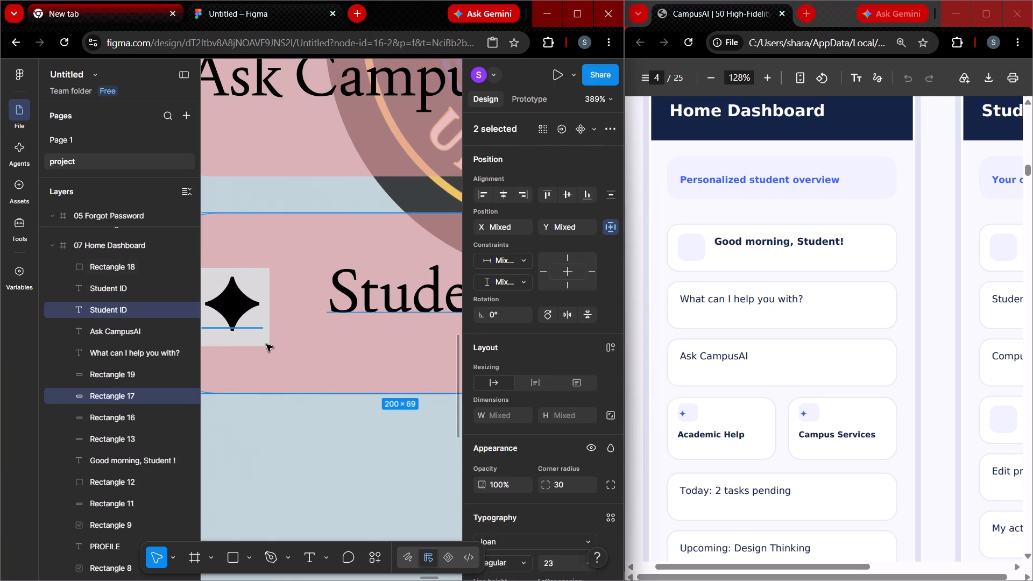
shift+click(267, 345)
shift+click(242, 315)
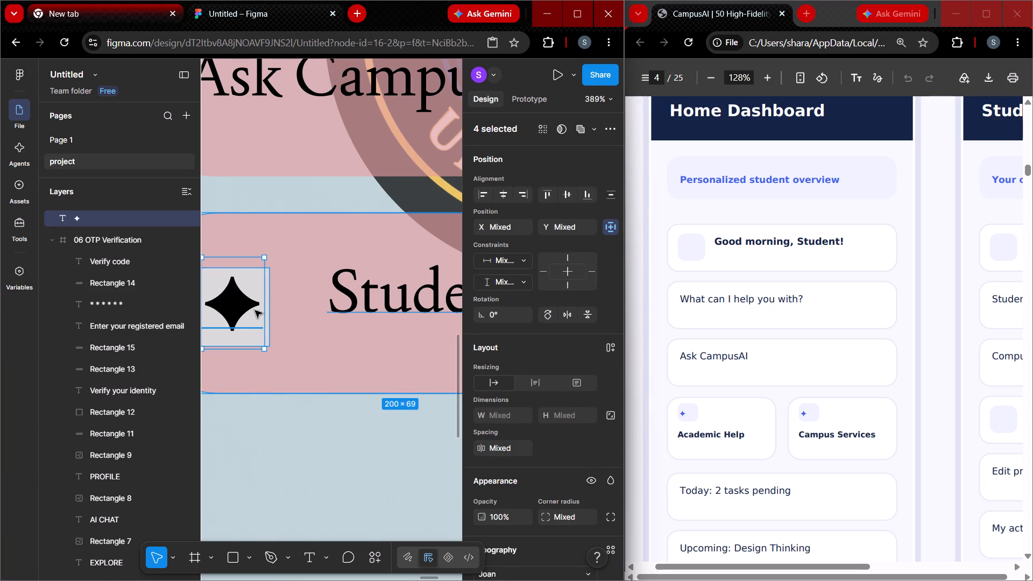
key(shift+Left)
key(shift+Left)
key(shift+Left)
key(shift+Left)
key(shift+Left)
key(shift+Left)
key(shift+Left)
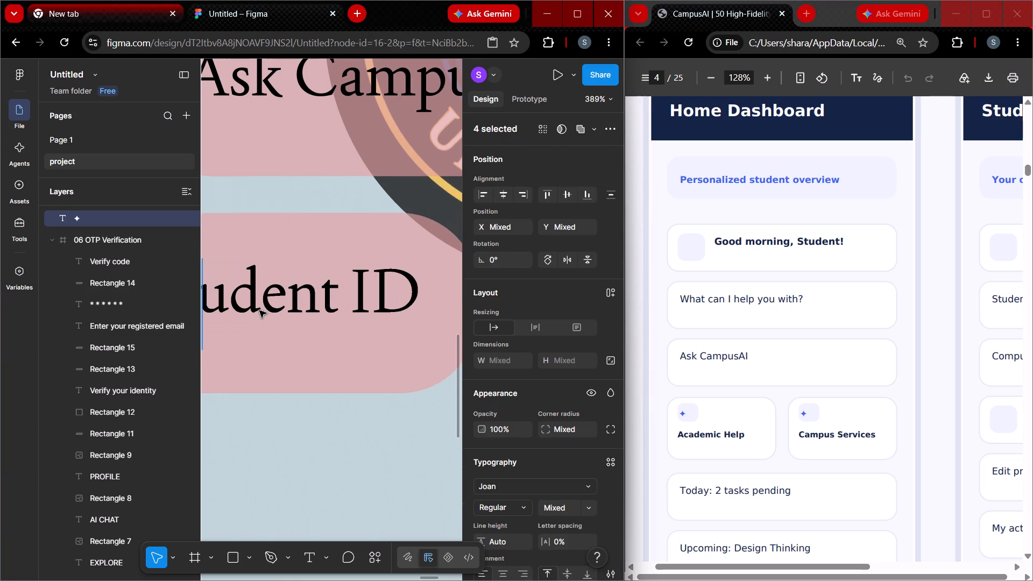
ctrl+scroll(260, 311, down, 7)
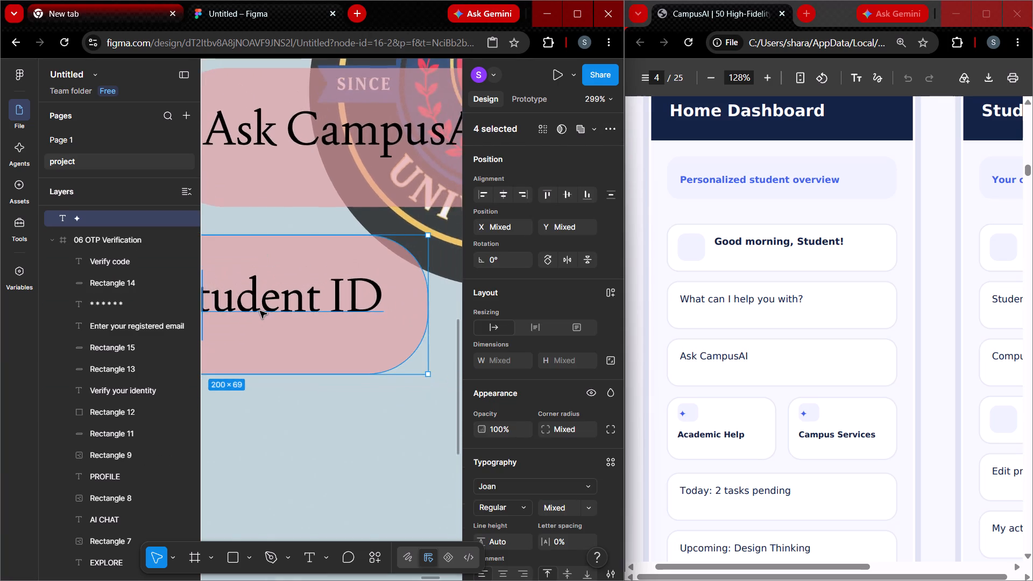
ctrl+scroll(260, 311, down, 10)
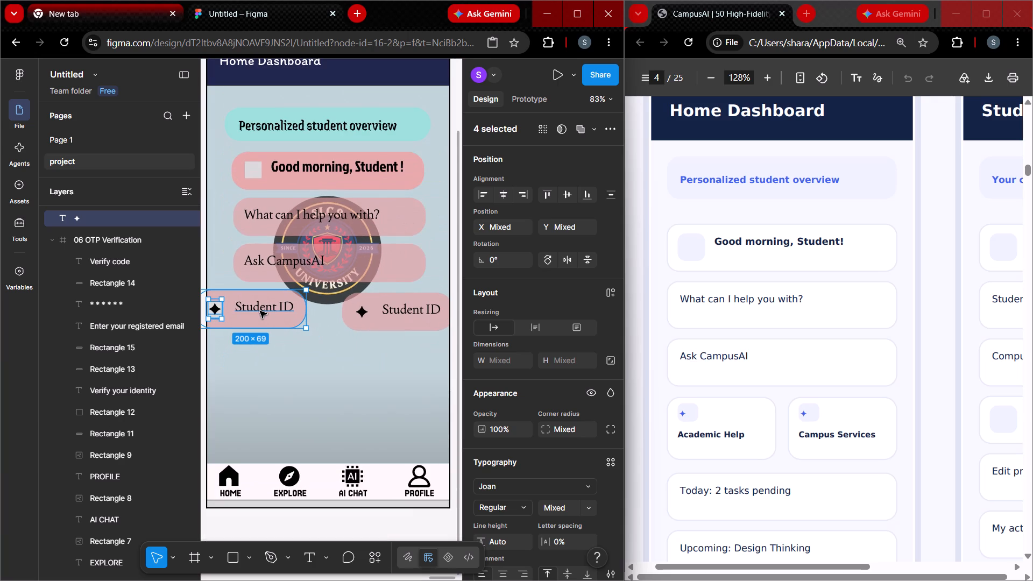
key(shift+Right)
key(shift+Right)
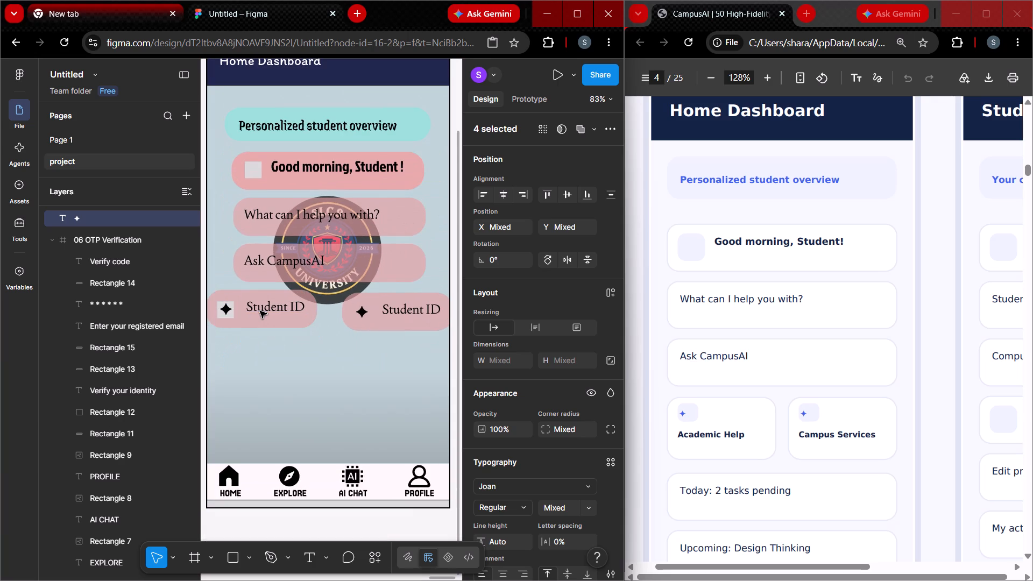
key(shift+Right)
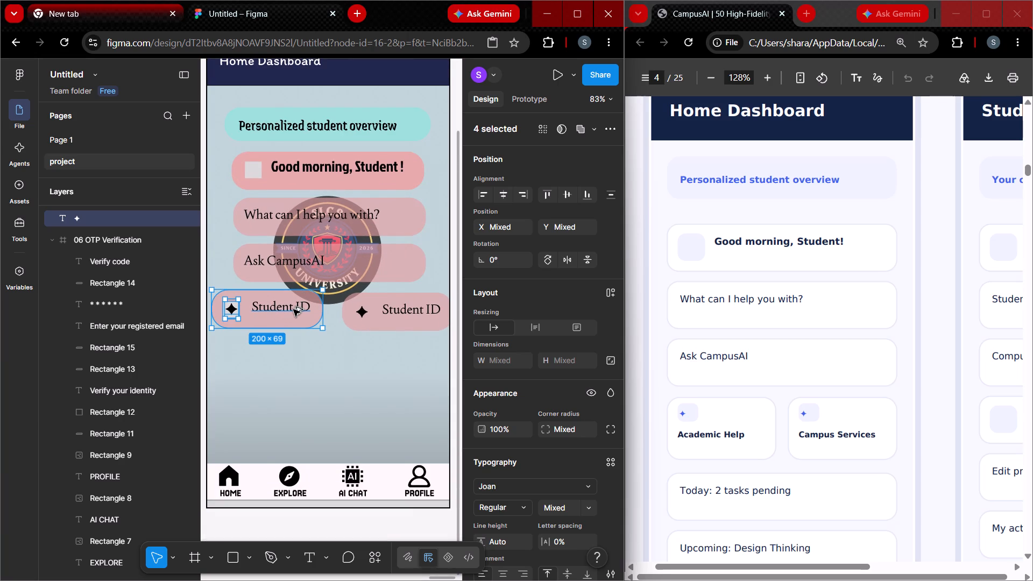
Duplicate the complete Student ID card with rectangle, label, grey square and star, placing the copy in the empty area below the existing cards.
alt+drag(289, 311, 373, 372)
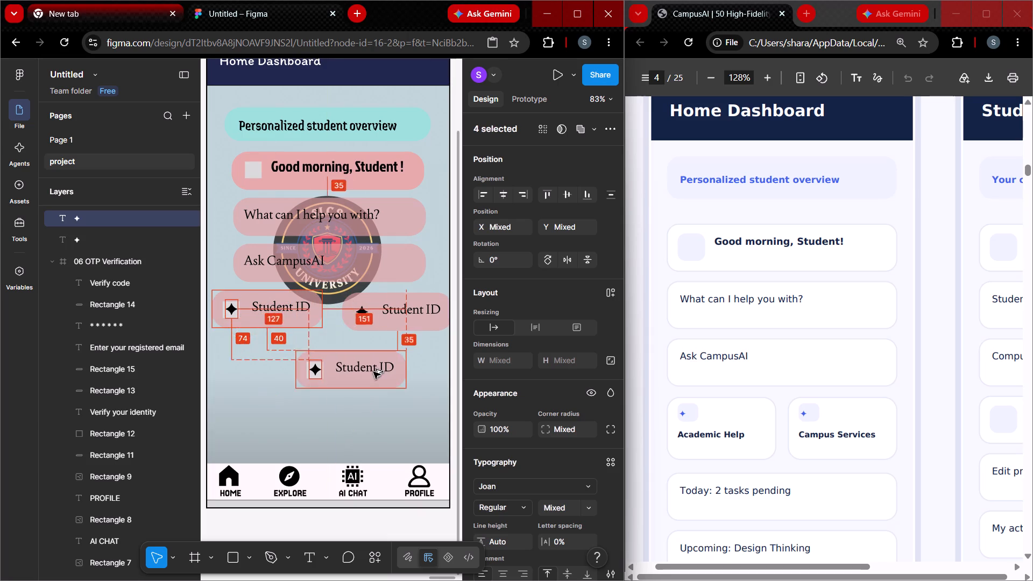
Delete the earlier copy beside the original Student ID card: its pink rectangle, label and star.
click(425, 322)
key(BackSpace)
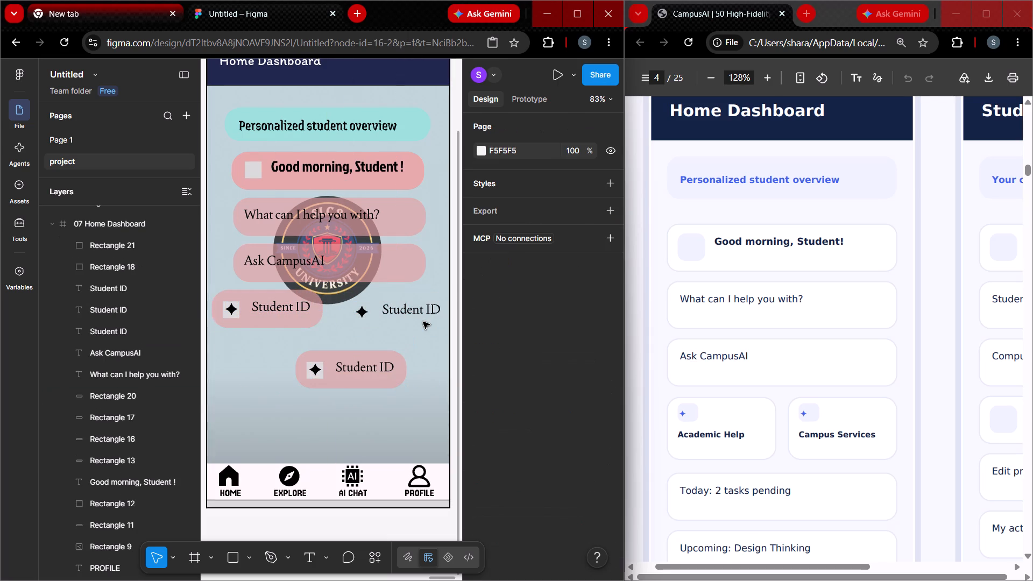
shift+click(417, 317)
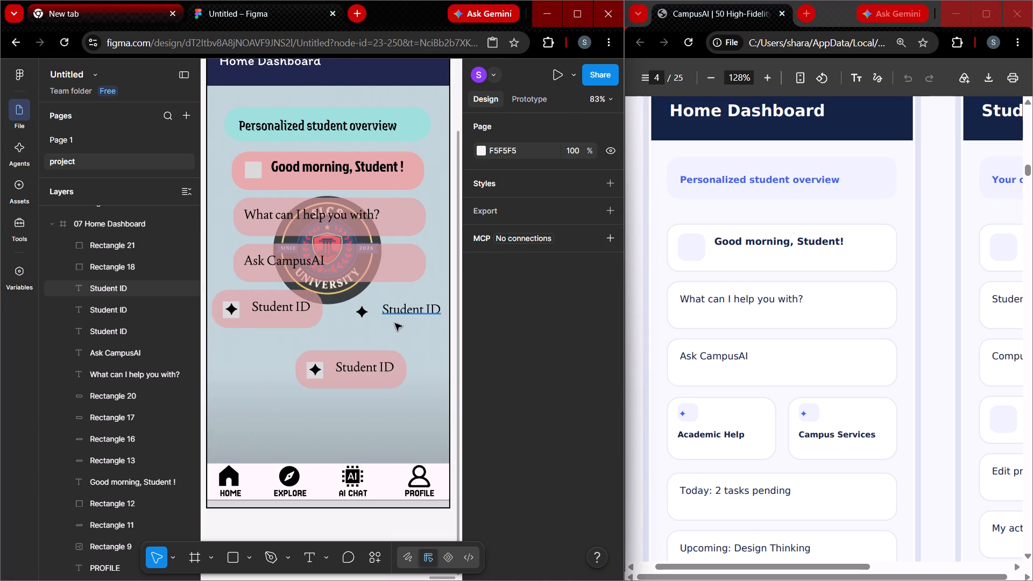
shift+click(368, 315)
key(BackSpace)
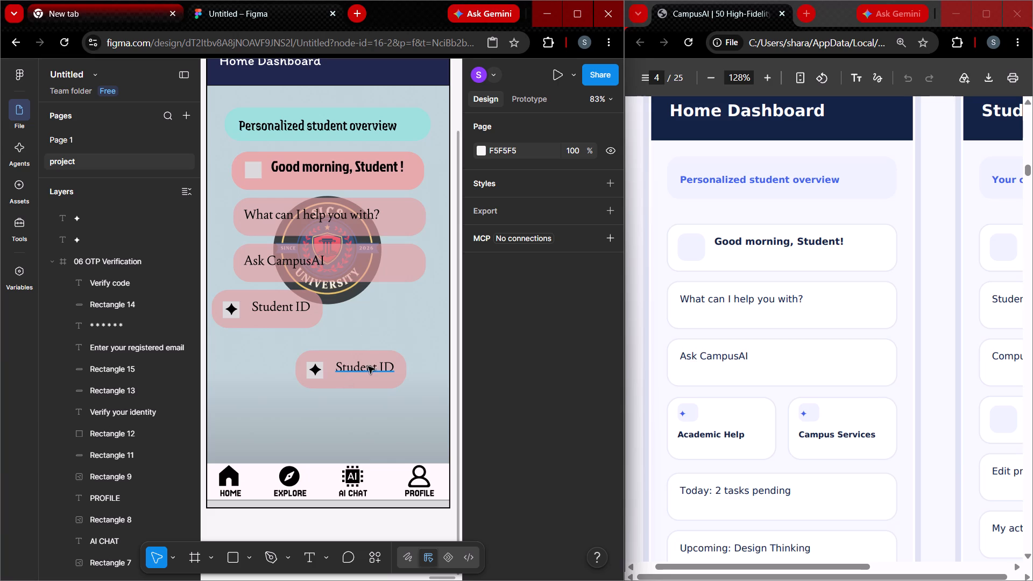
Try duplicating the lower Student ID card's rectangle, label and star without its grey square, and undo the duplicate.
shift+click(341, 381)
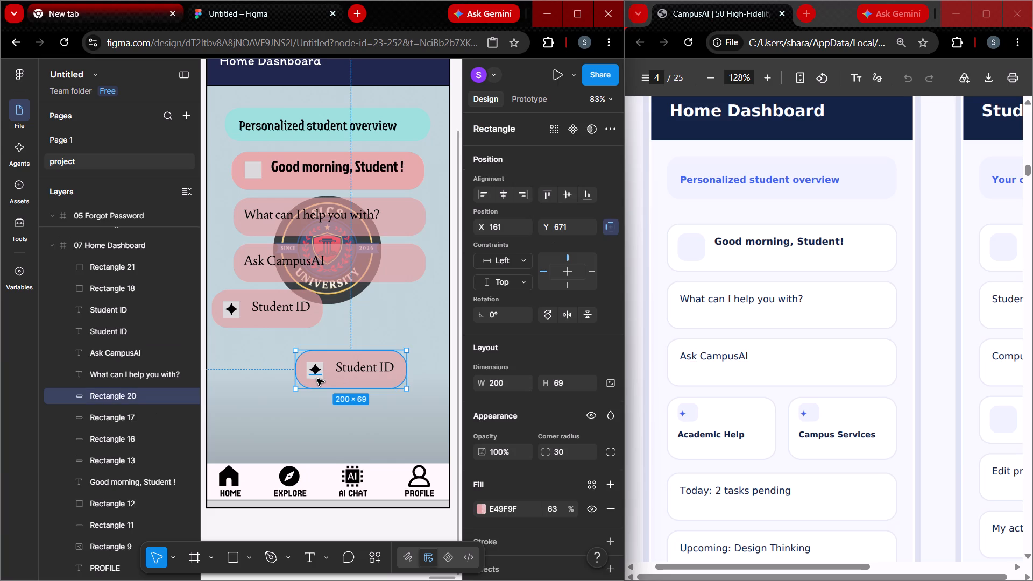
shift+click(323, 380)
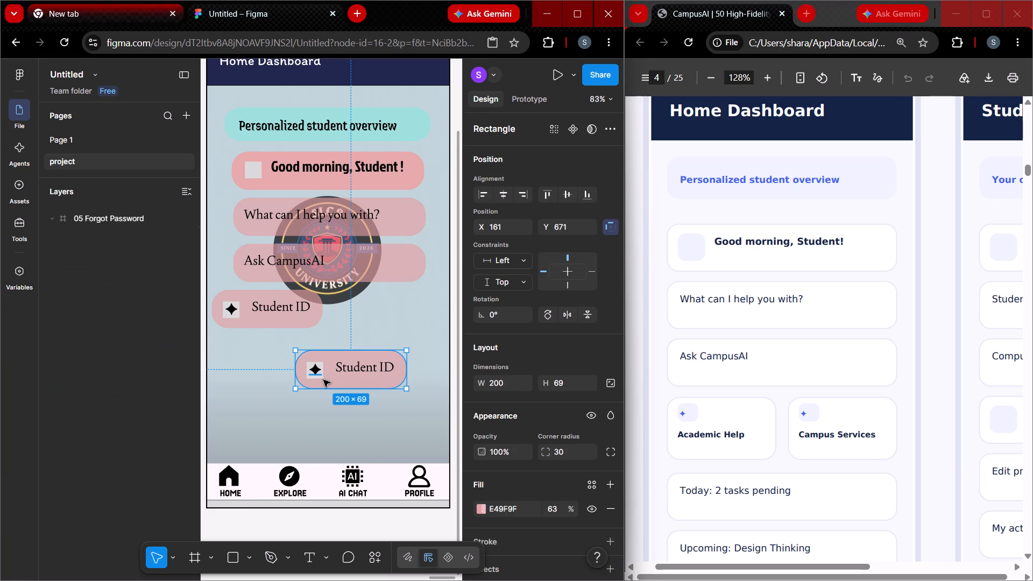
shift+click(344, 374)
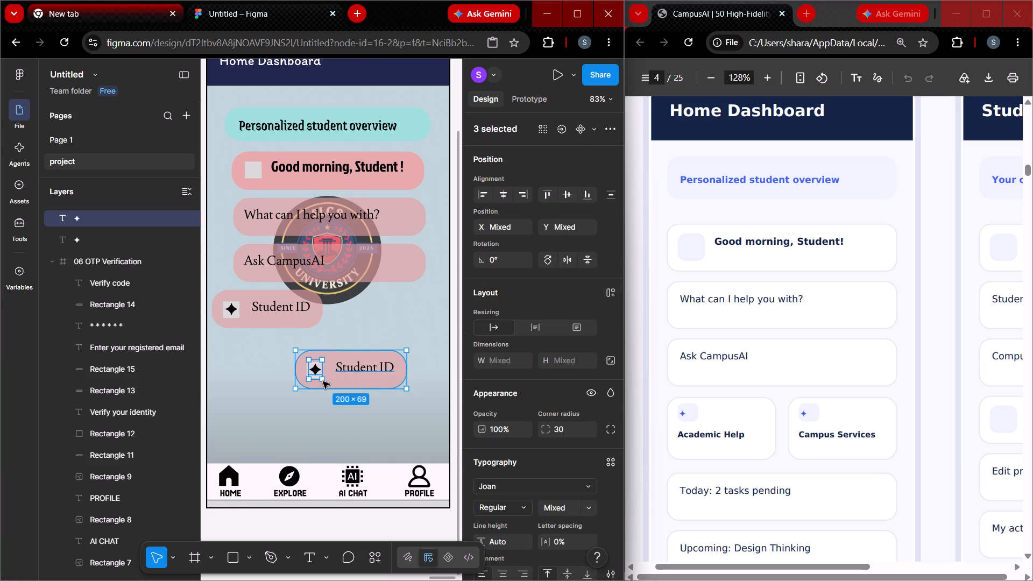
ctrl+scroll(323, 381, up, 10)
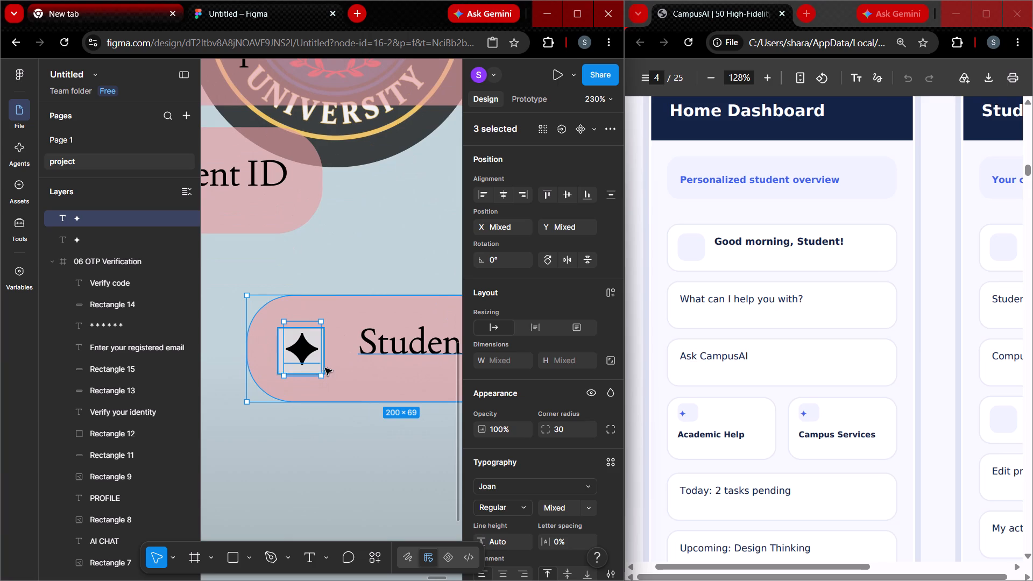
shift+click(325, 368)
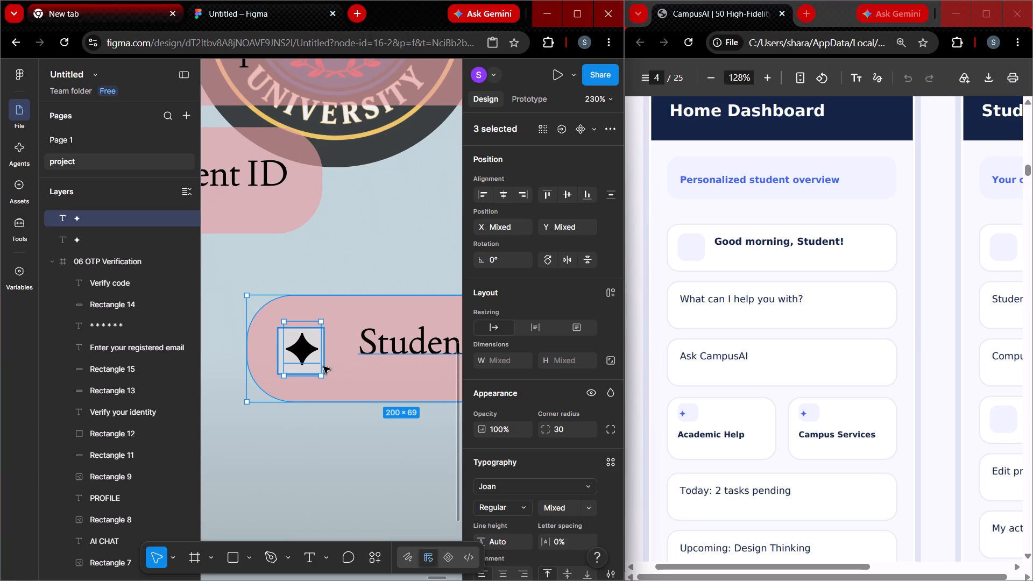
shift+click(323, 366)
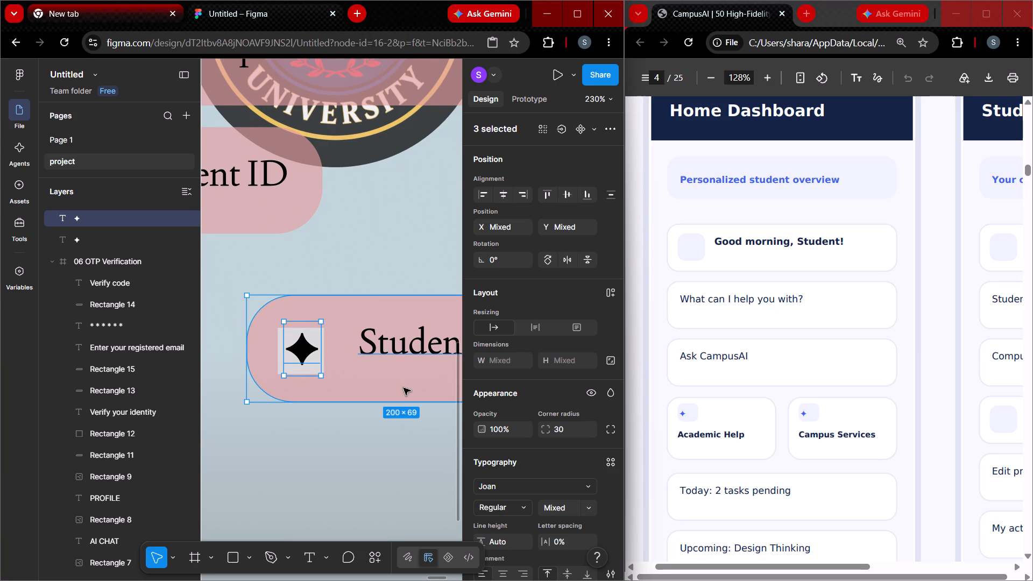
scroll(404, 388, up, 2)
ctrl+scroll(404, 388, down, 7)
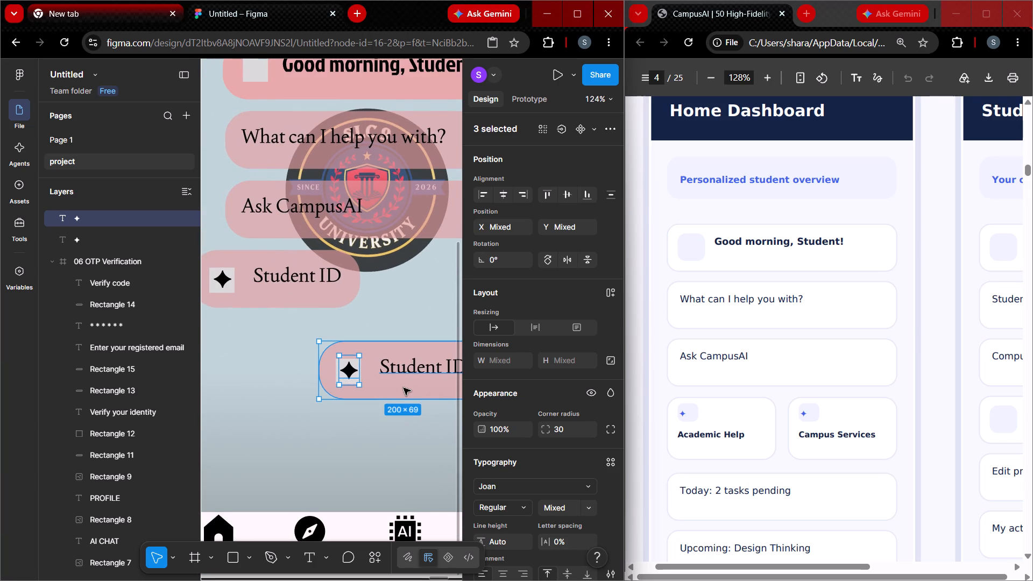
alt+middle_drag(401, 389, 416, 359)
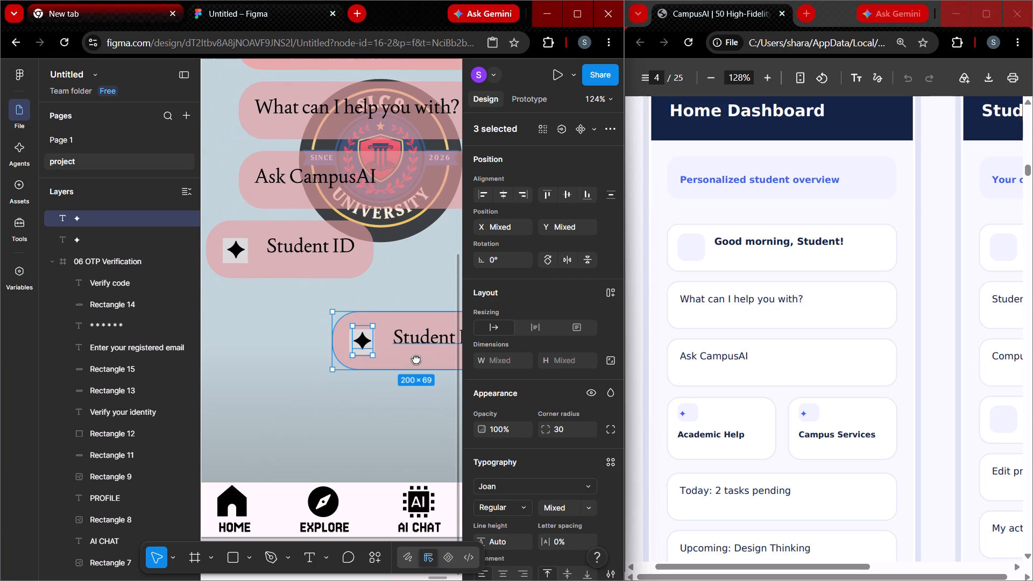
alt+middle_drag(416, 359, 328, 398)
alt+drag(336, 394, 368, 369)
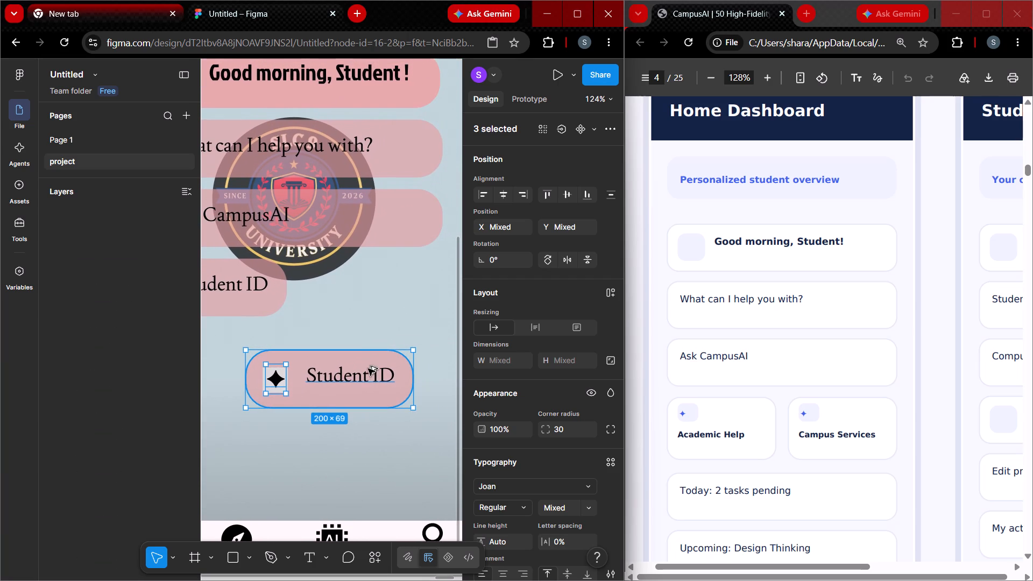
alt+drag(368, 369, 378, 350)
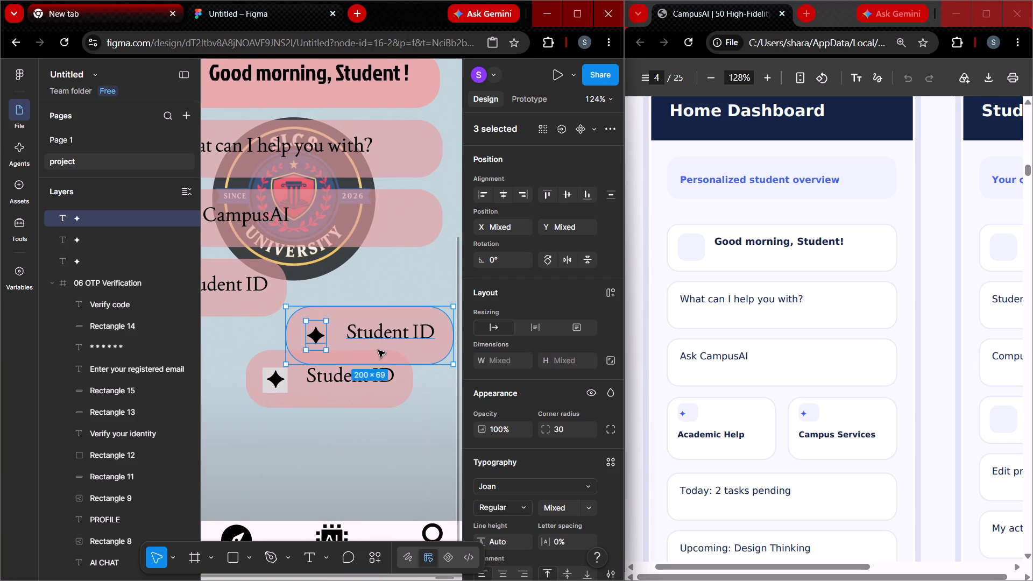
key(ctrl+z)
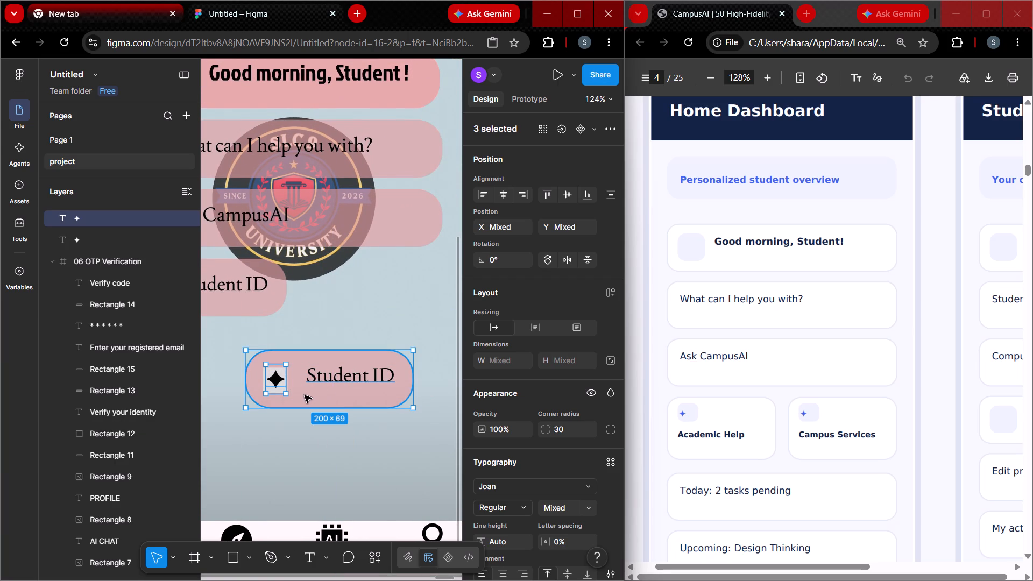
Add the grey square to the lower card's selected parts and move all four straight up to just below the original card's level.
shift+scroll(301, 392, up, 4)
shift+scroll(301, 392, down, 5)
shift+scroll(301, 392, up, 2)
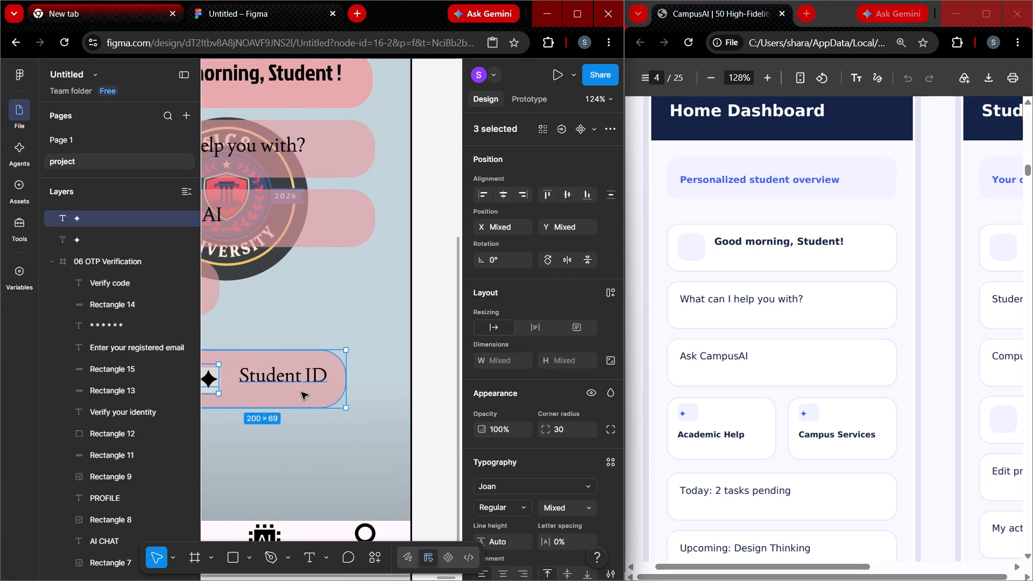
shift+scroll(301, 392, up, 3)
ctrl+scroll(301, 392, up, 9)
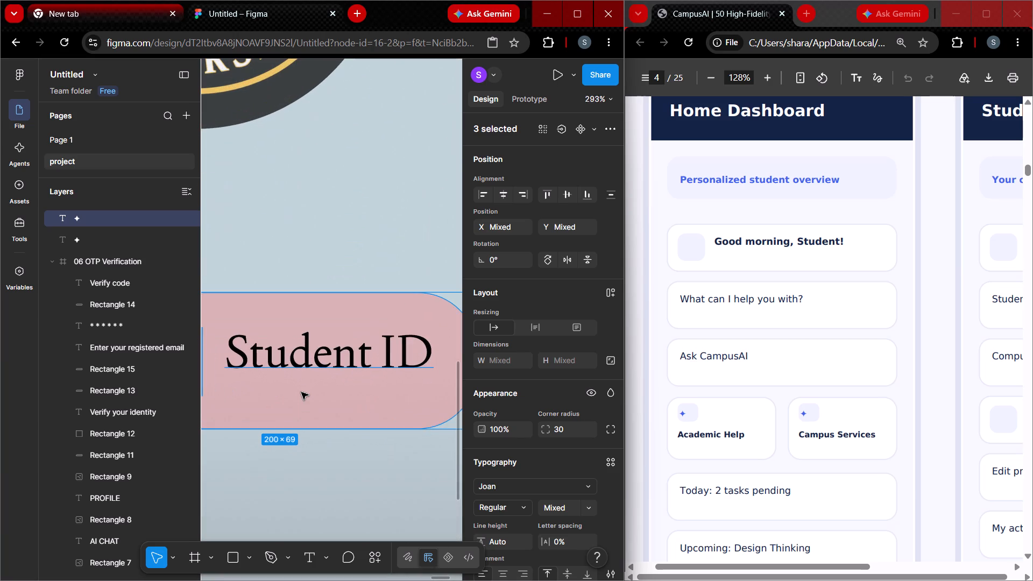
shift+scroll(318, 429, down, 1)
shift+middle_drag(318, 429, 480, 426)
shift+click(337, 384)
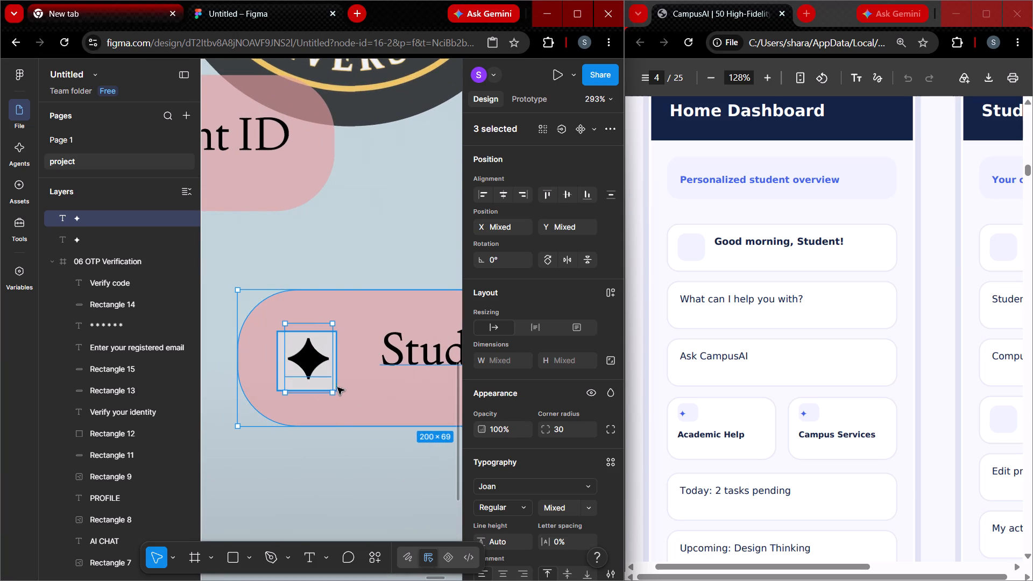
shift+click(338, 387)
shift+drag(373, 389, 418, 292)
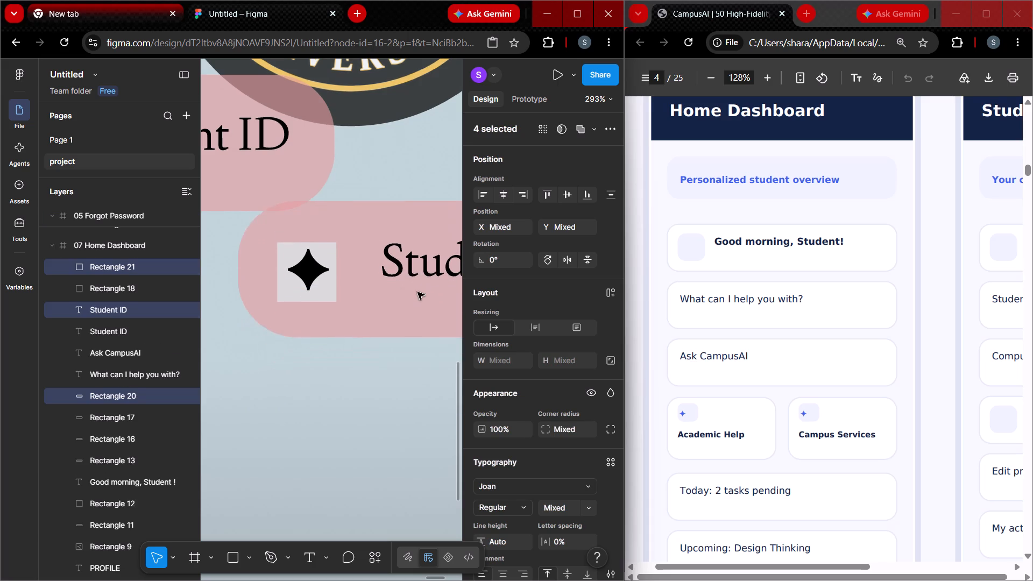
shift+drag(418, 292, 436, 284)
Move the four selected parts of the lower Student ID card horizontally to the frame's right edge.
ctrl+scroll(413, 351, down, 2)
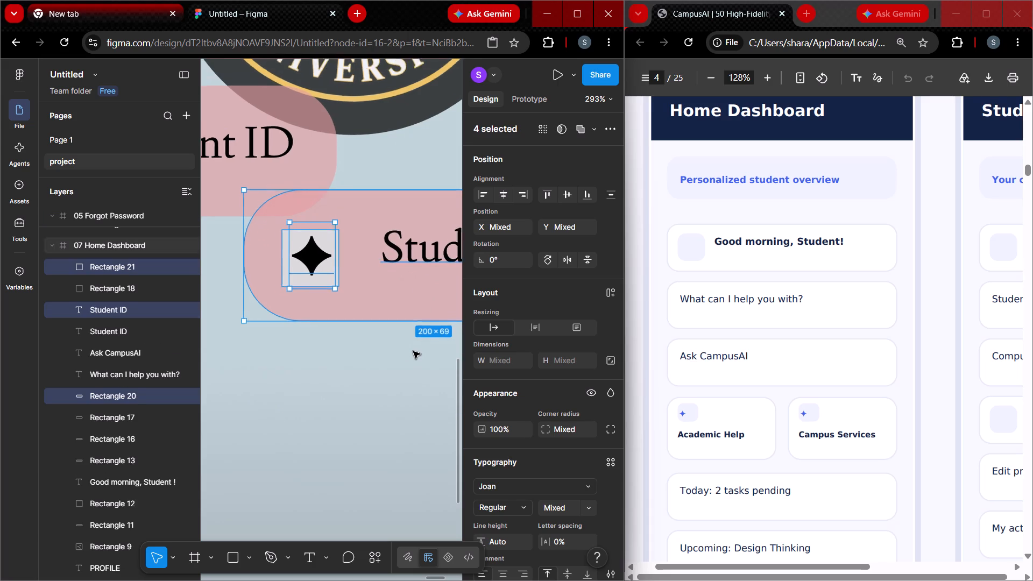
ctrl+scroll(413, 351, down, 7)
middle_drag(405, 359, 291, 389)
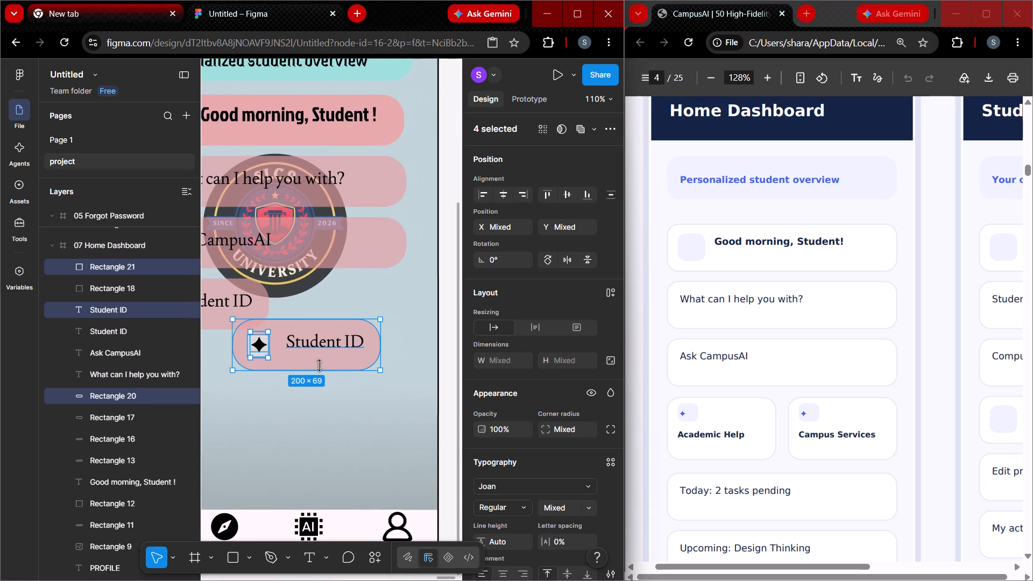
shift+drag(317, 355, 366, 309)
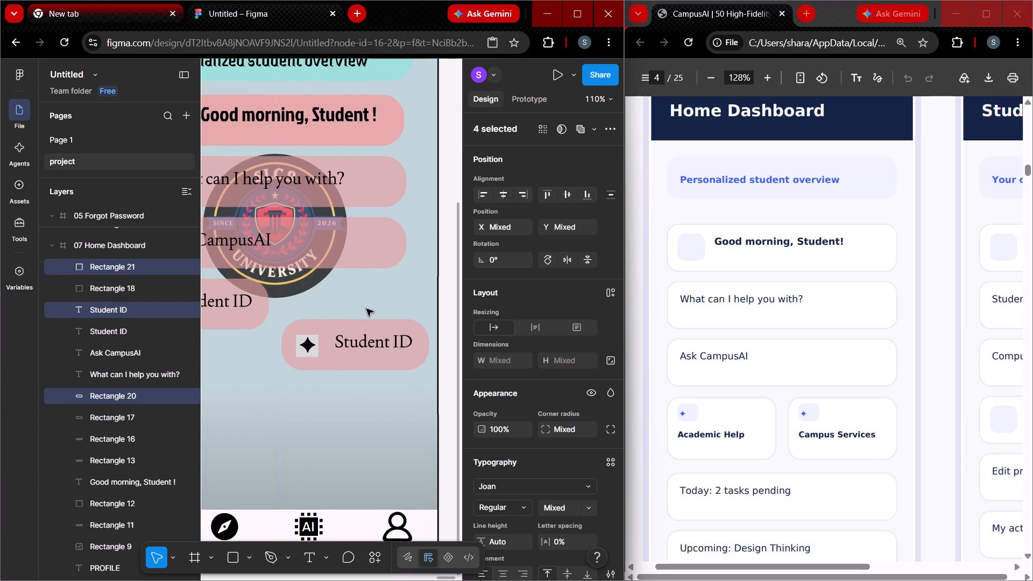
shift+drag(366, 309, 379, 296)
Nudge the whole card copy about 50 px up and 10 px left, beside the original Student ID card and inside the frame.
shift+scroll(528, 332, up, 4)
scroll(528, 332, down, 3)
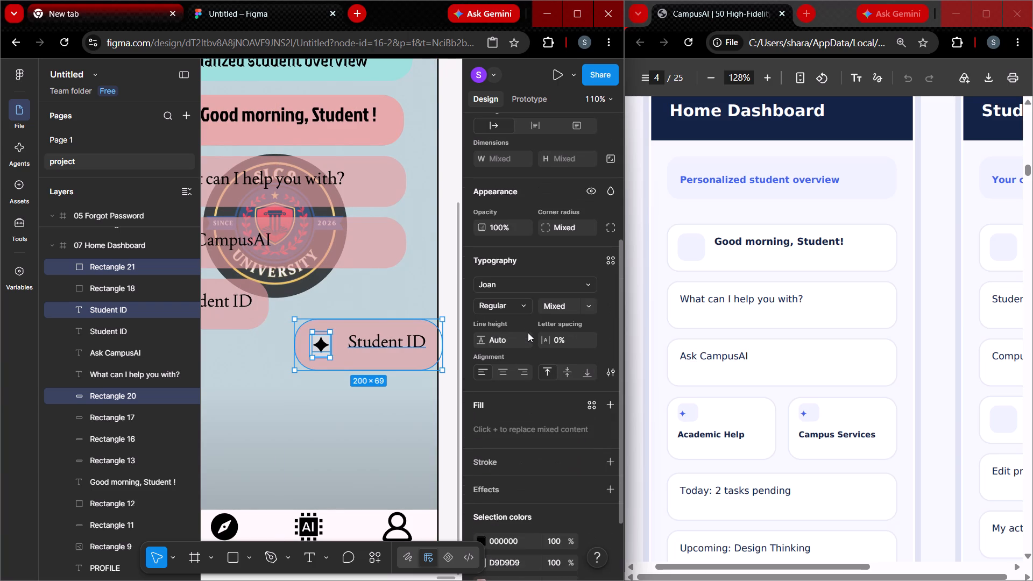
scroll(528, 332, down, 6)
scroll(528, 332, up, 5)
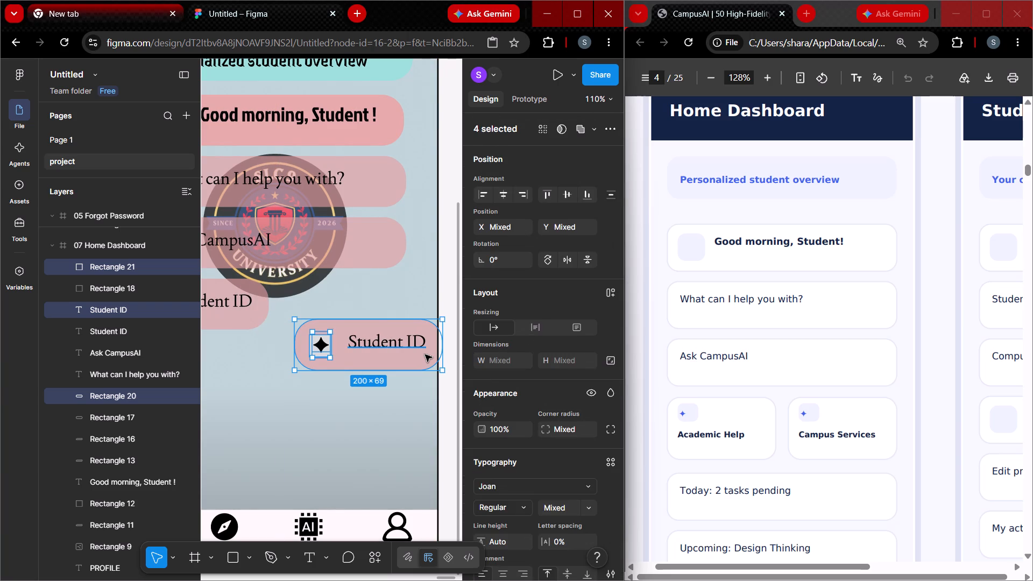
key(shift+Up)
key(shift+Up)
key(shift+Left)
key(shift+Up)
key(shift+Up)
key(shift+Left)
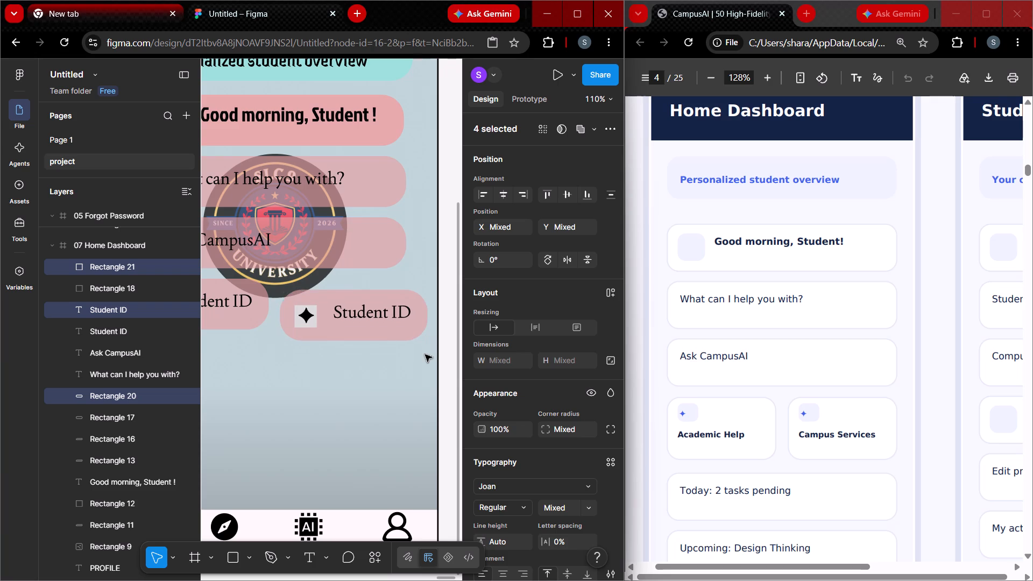
key(shift+Up)
key(shift+Up)
key(shift+Right)
key(shift+Down)
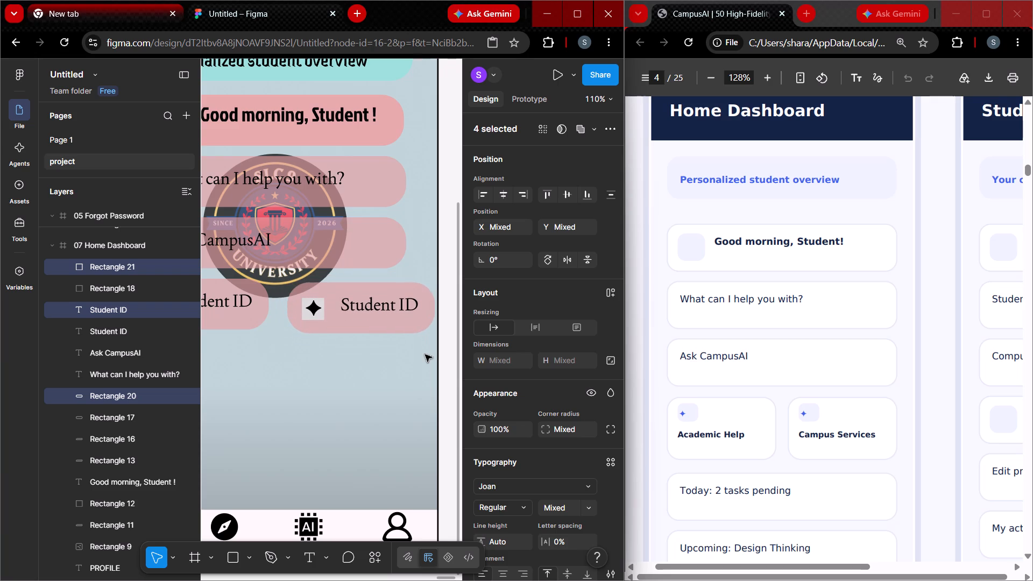
Examine the alignment and spacing of the two side-by-side Student ID cards within the Home Dashboard frame.
middle_click(299, 377)
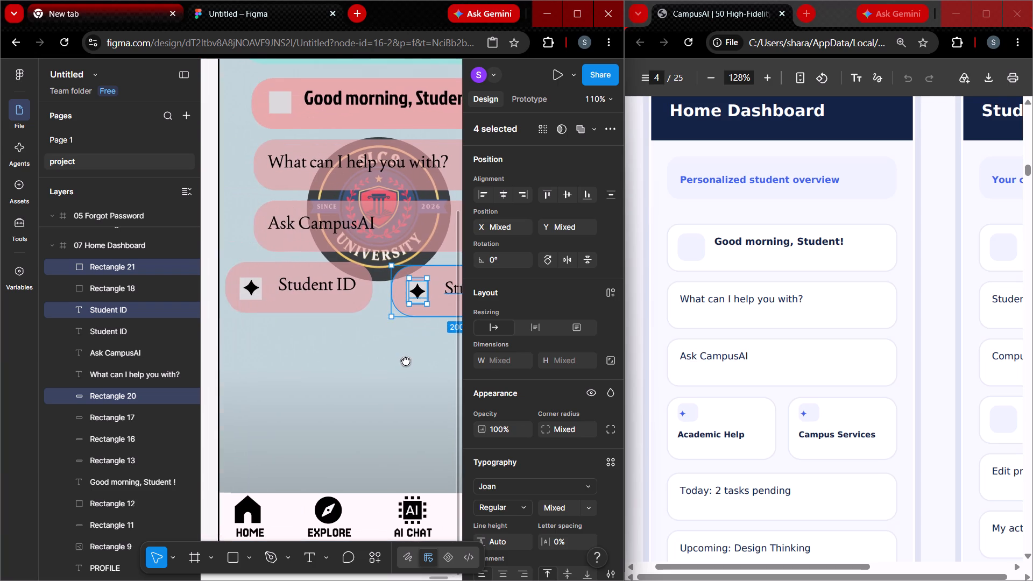
shift+scroll(295, 375, down, 1)
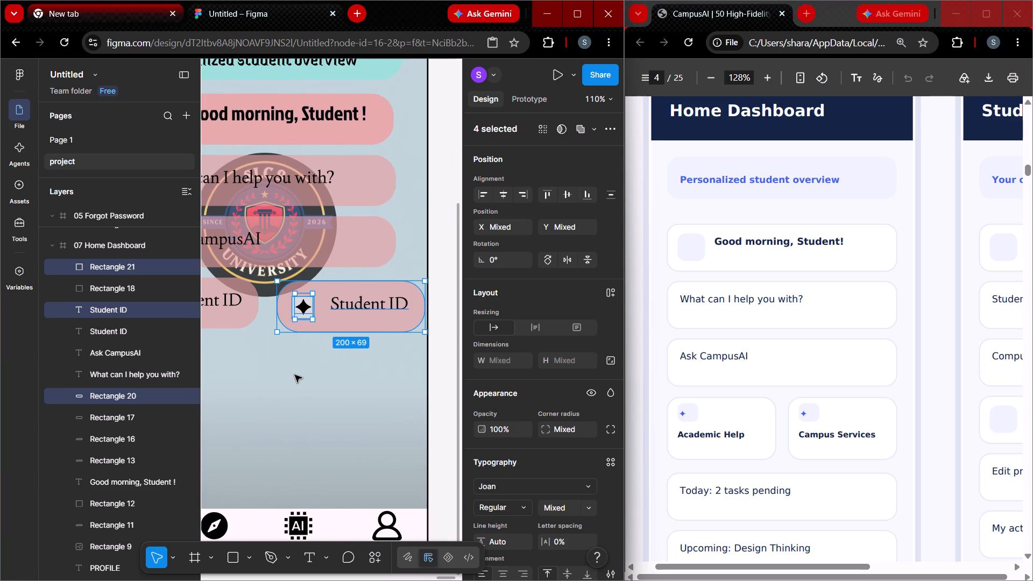
shift+scroll(295, 375, down, 2)
shift+scroll(295, 375, up, 3)
ctrl+scroll(295, 375, down, 3)
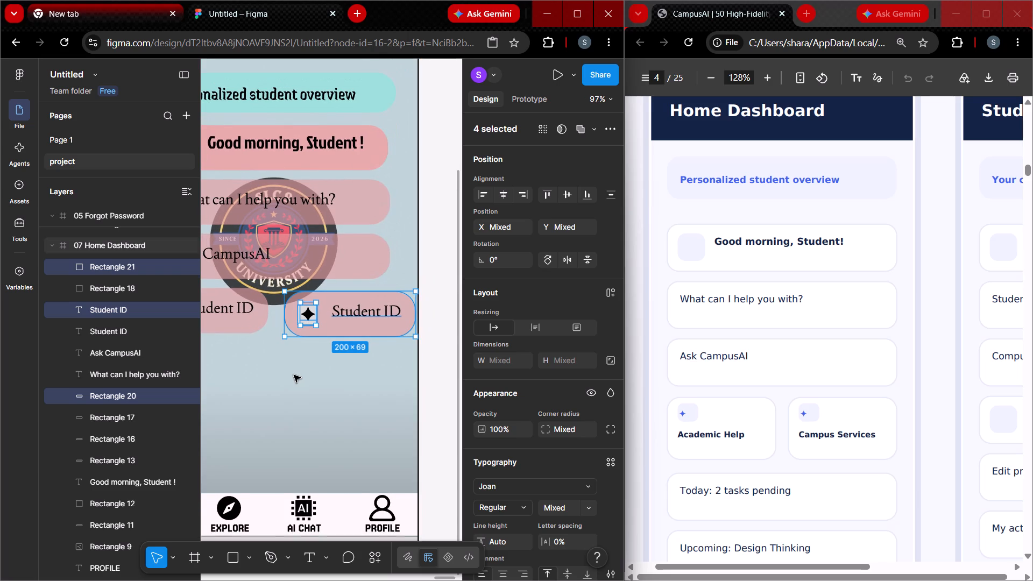
middle_drag(294, 375, 348, 367)
ctrl+scroll(349, 368, down, 4)
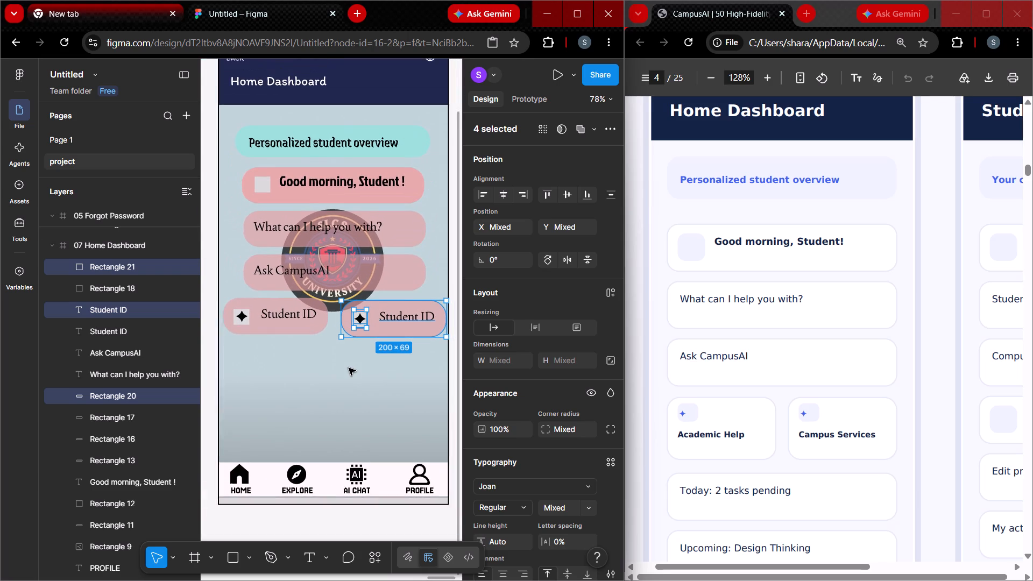
ctrl+scroll(349, 368, up, 2)
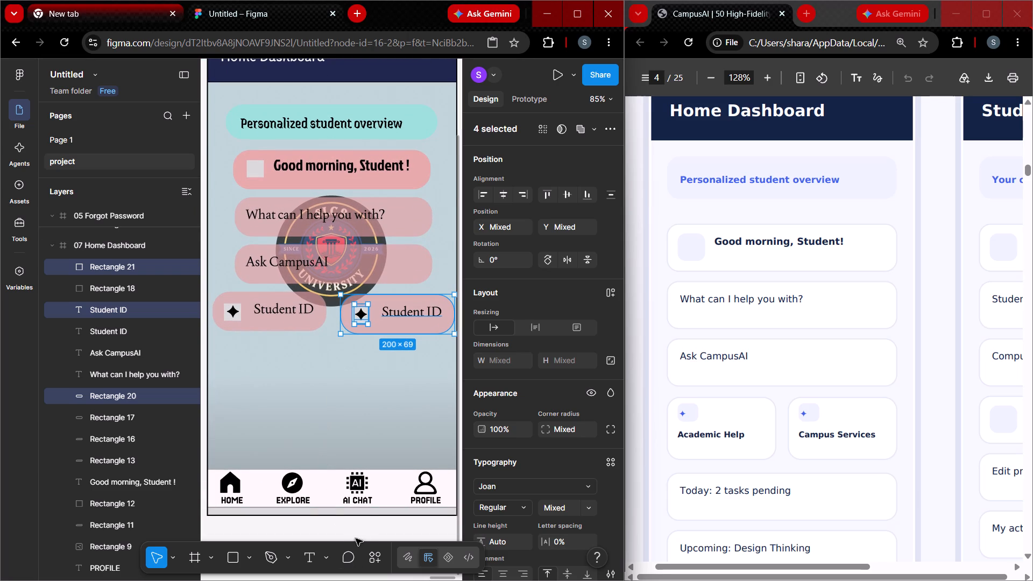
click(358, 530)
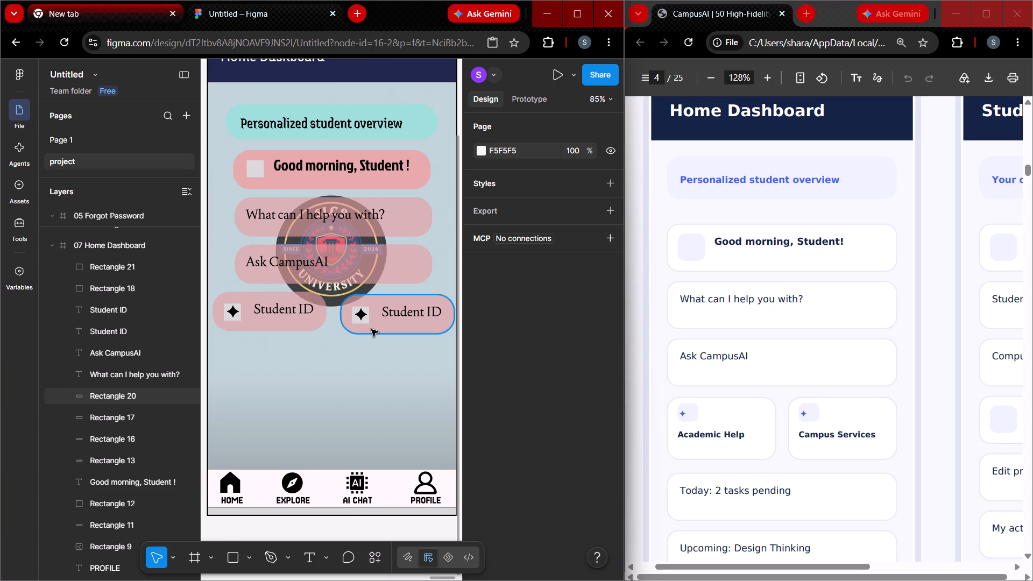
key(Up)
key(Down)
ctrl+scroll(371, 329, up, 4)
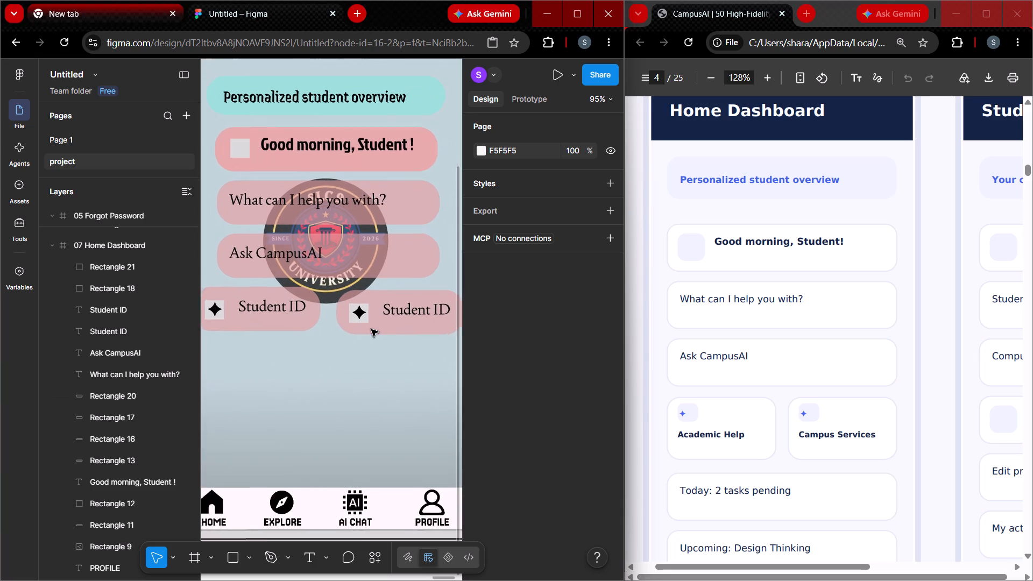
ctrl+scroll(371, 329, up, 6)
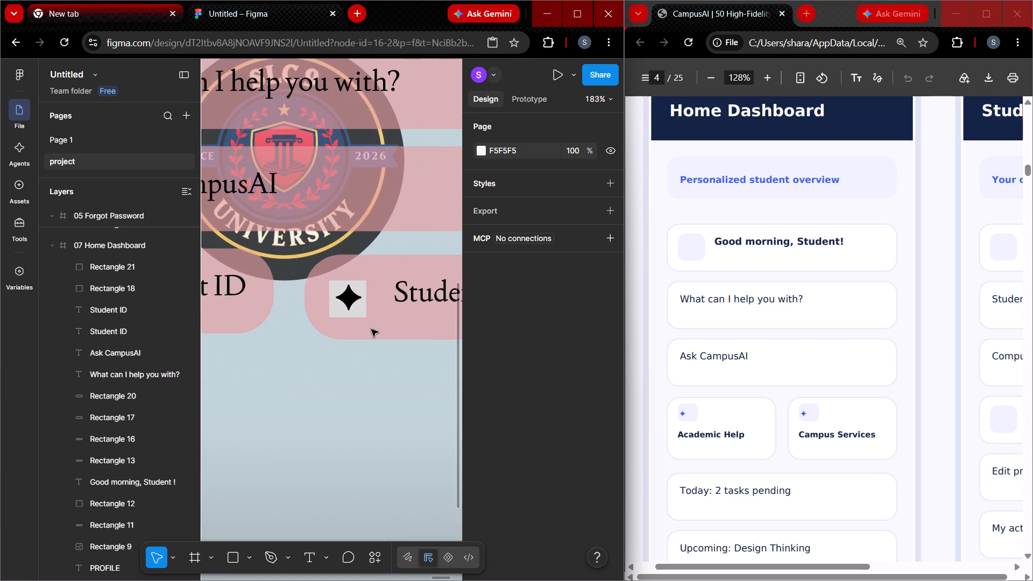
Select the right Student ID card's background, grey square, star and label, and nudge them 10 px up and 10 px left.
shift+click(358, 336)
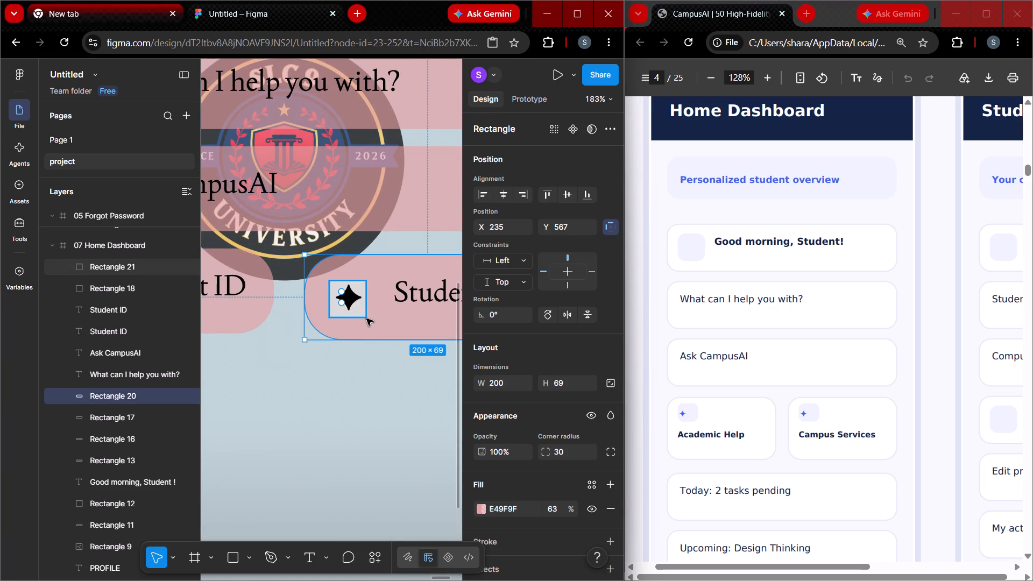
shift+click(366, 318)
shift+click(351, 304)
shift+click(412, 294)
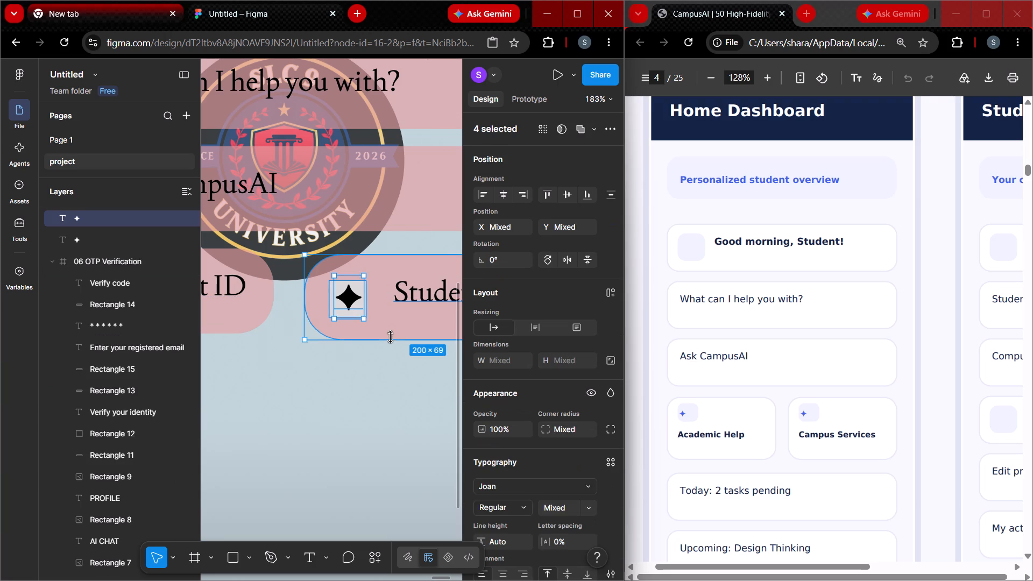
key(shift+Up)
key(shift+Left)
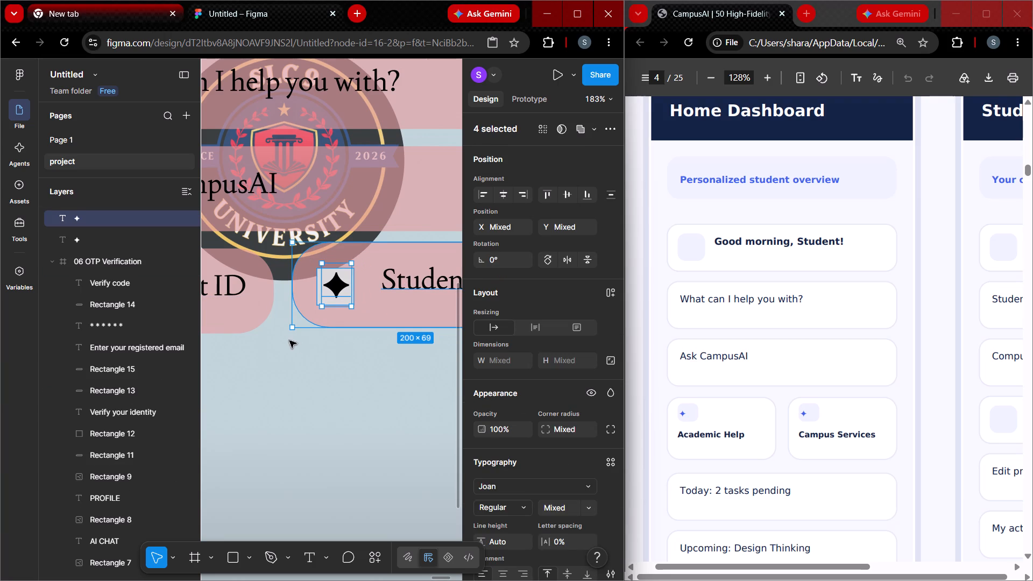
shift+scroll(283, 338, up, 3)
ctrl+scroll(283, 338, up, 5)
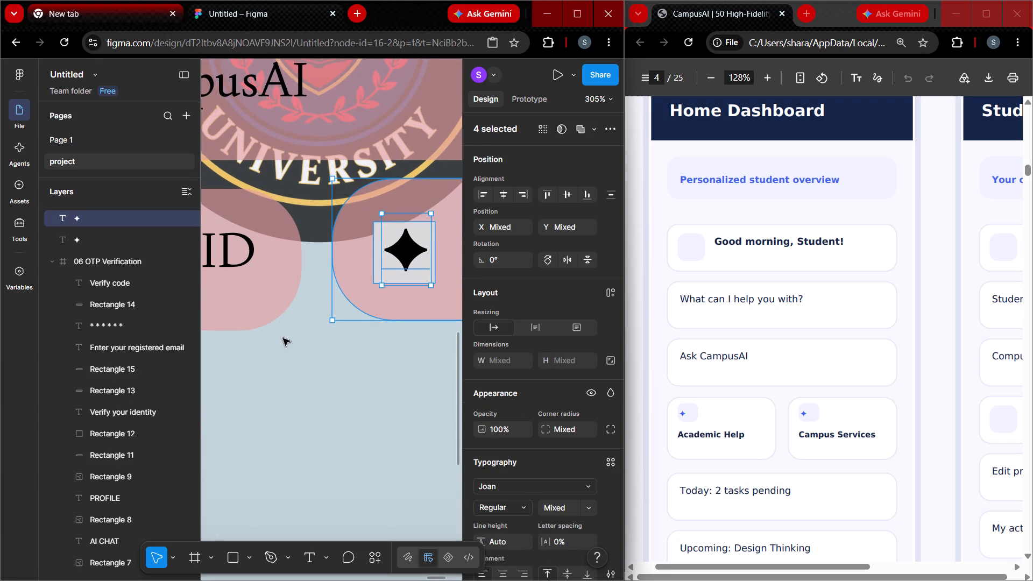
key(Escape)
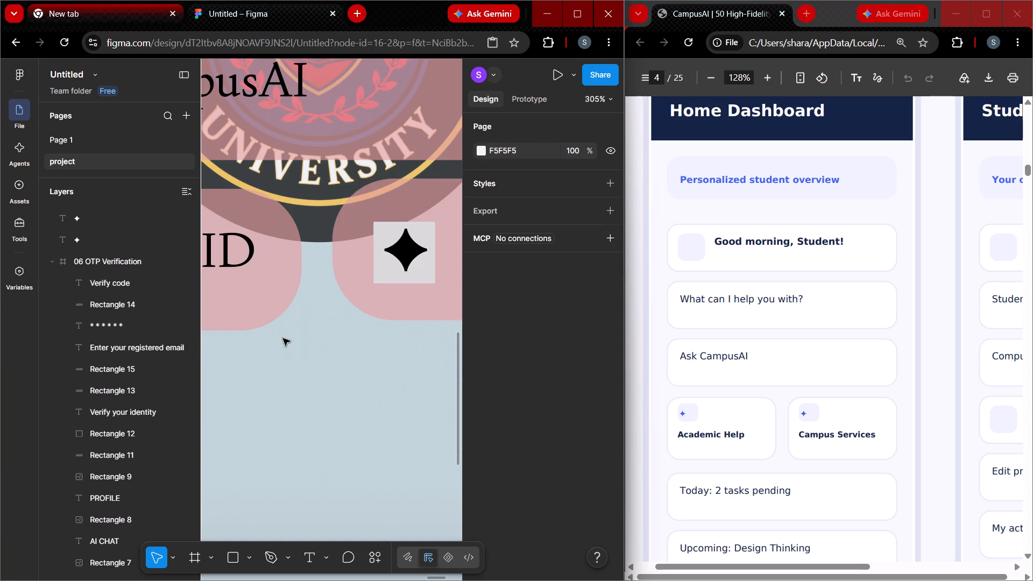
Select all four parts of the left Student ID card and nudge them up about 4 px, level with the right card.
scroll(283, 338, down, 1)
scroll(283, 338, up, 1)
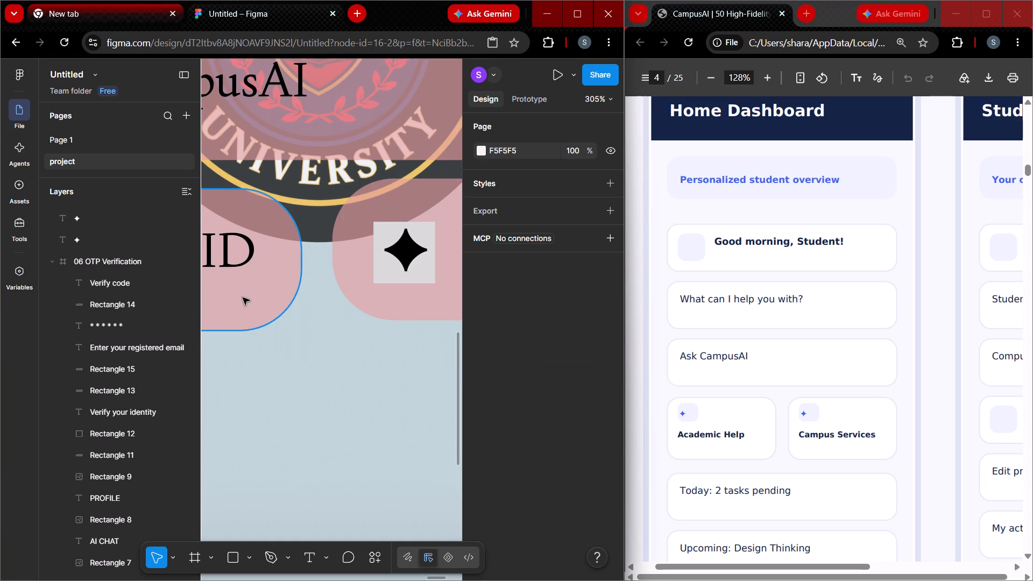
scroll(278, 335, down, 5)
ctrl+scroll(278, 335, down, 5)
middle_drag(278, 336, 317, 338)
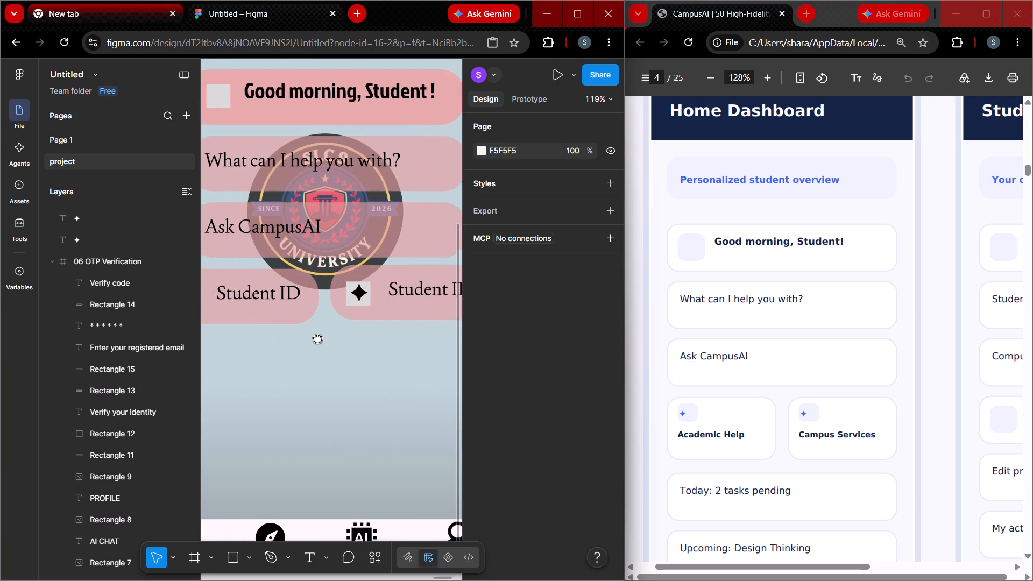
middle_drag(317, 338, 367, 345)
shift+click(317, 317)
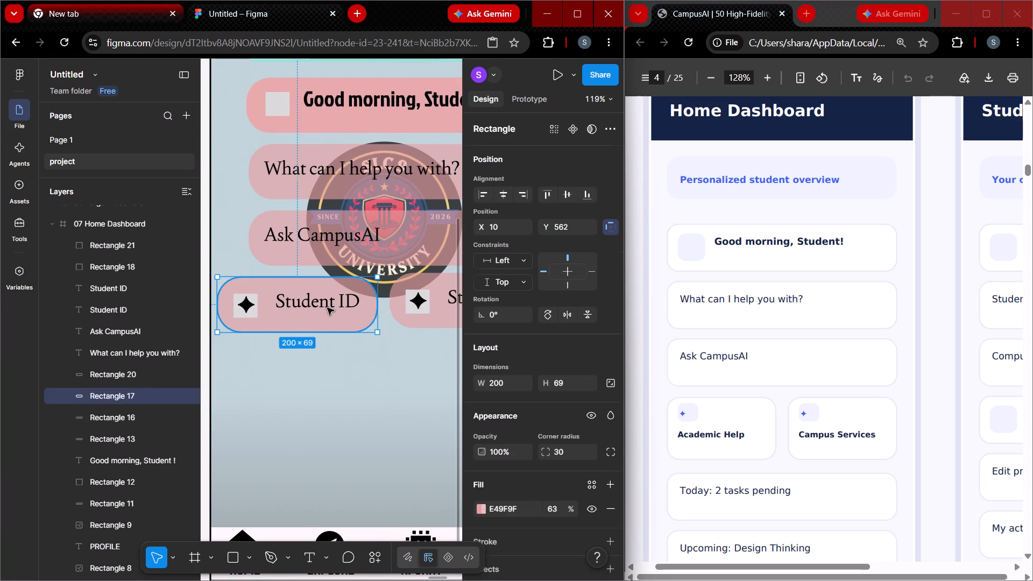
shift+click(331, 301)
shift+click(259, 319)
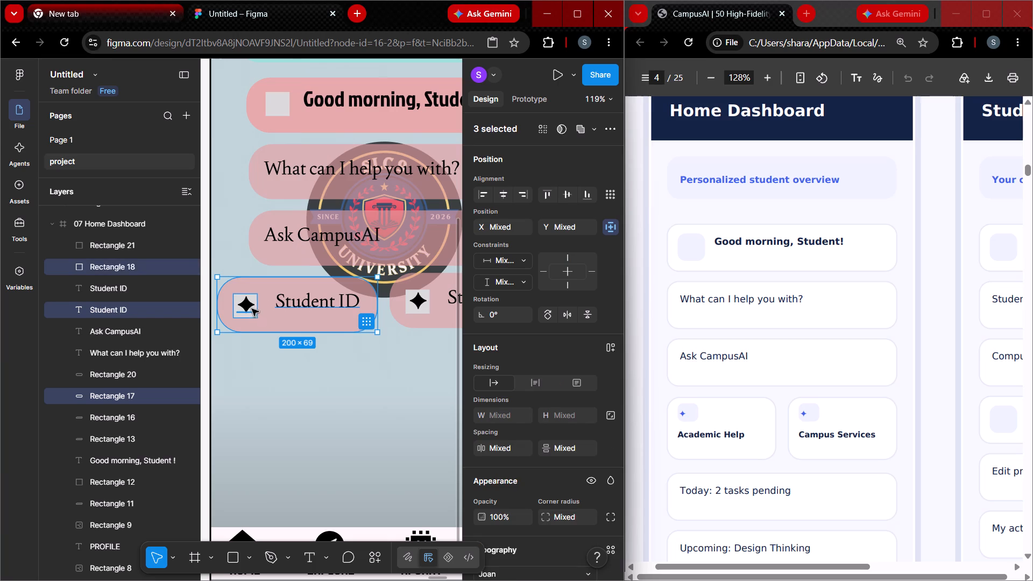
shift+click(248, 306)
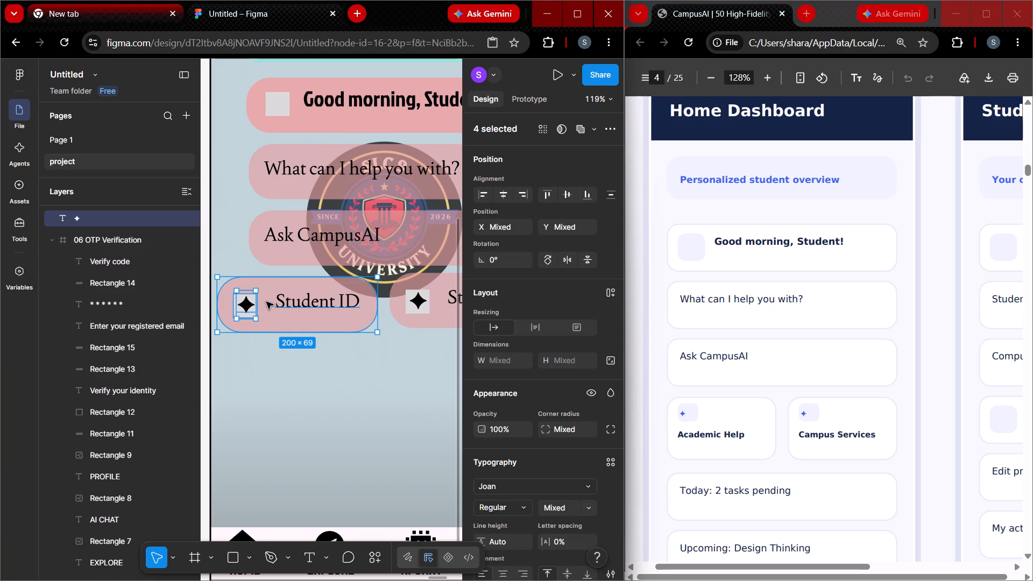
key(shift+Up)
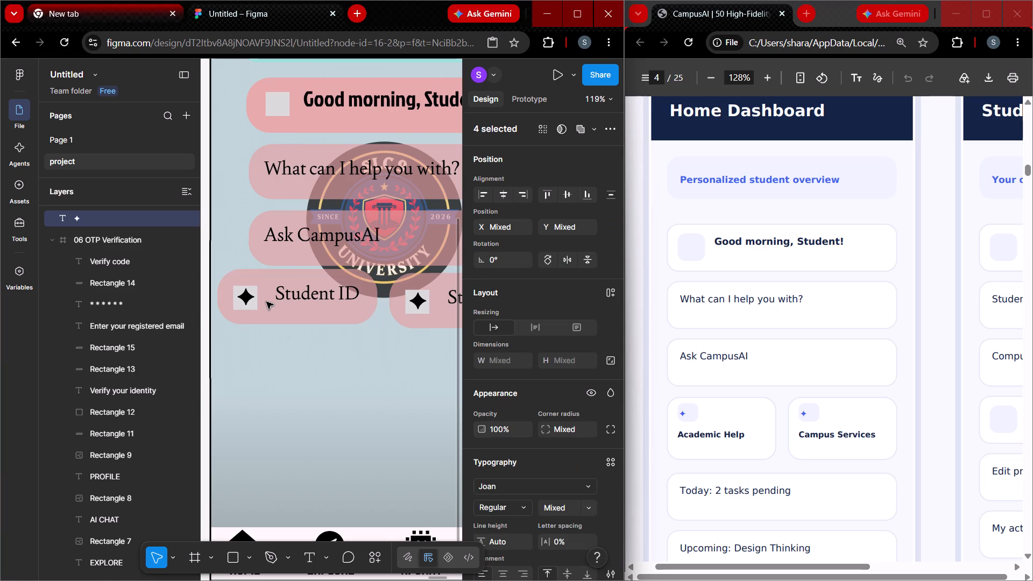
key(shift+Down)
key(Up)
key(Left)
key(Right)
key(Up)
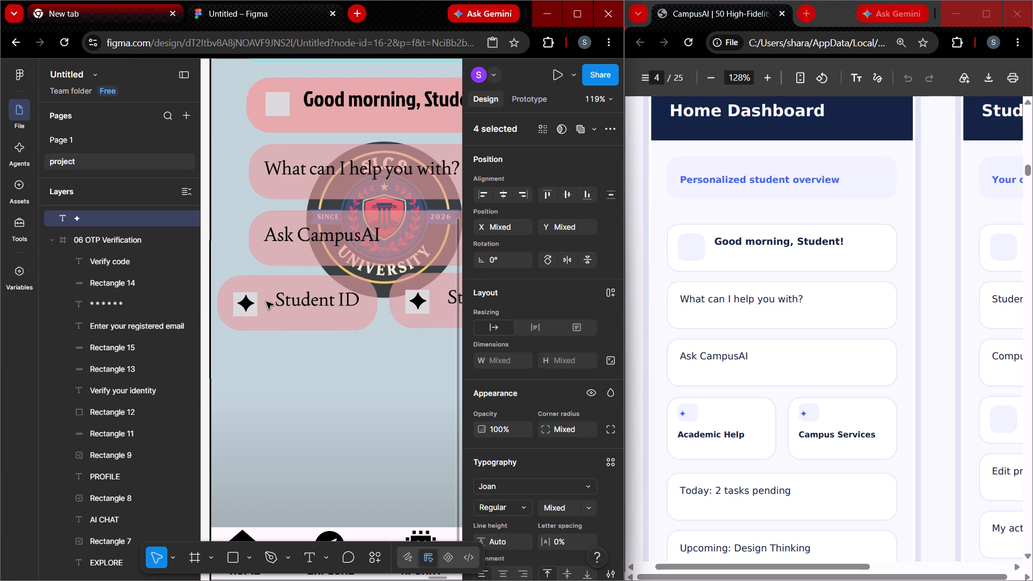
key(Up)
key(Down)
key(Up)
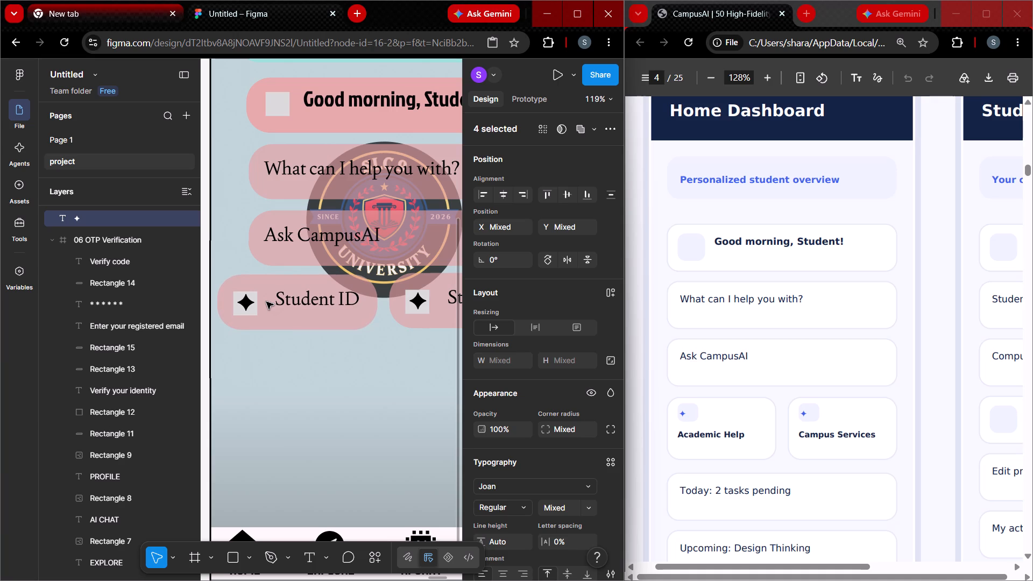
key(Up)
key(Escape)
key(Escape)
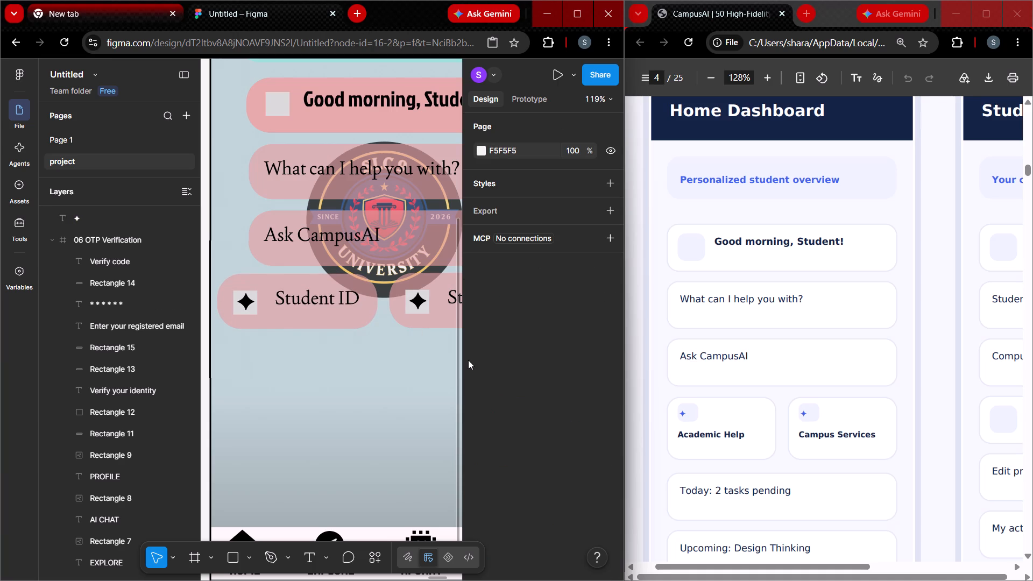
Replace the right card's label with "Campus Services", copied from the PDF reference.
scroll(385, 372, down, 4)
ctrl+scroll(385, 372, down, 5)
ctrl+scroll(385, 372, up, 1)
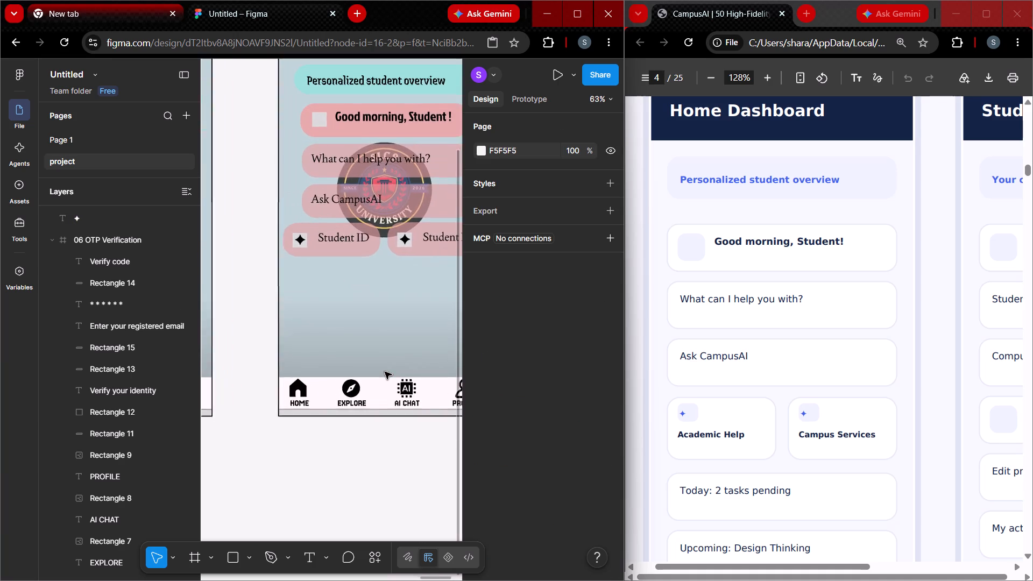
ctrl+scroll(385, 372, up, 2)
ctrl+scroll(385, 372, down, 4)
middle_drag(385, 372, 339, 386)
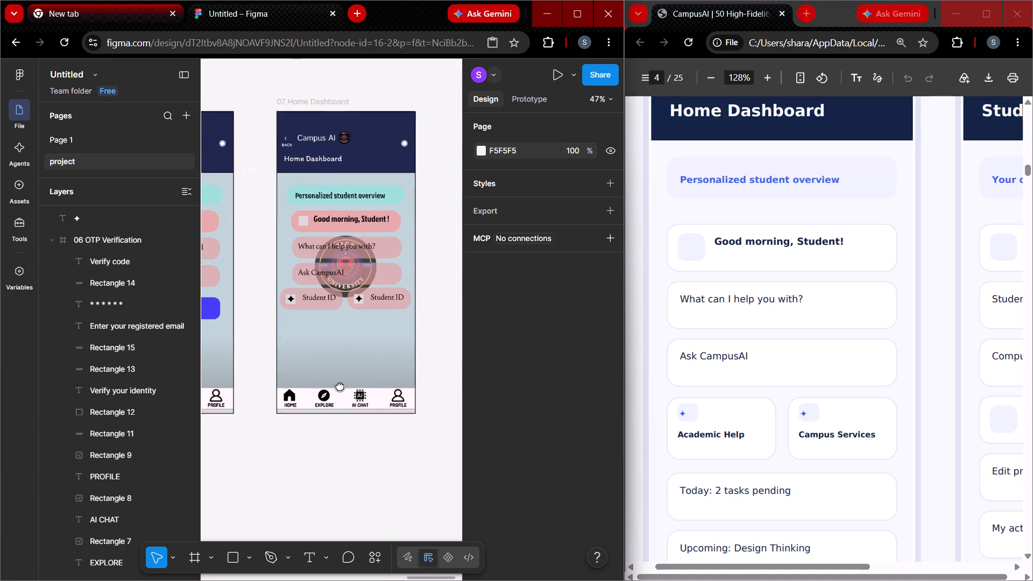
middle_drag(339, 386, 319, 389)
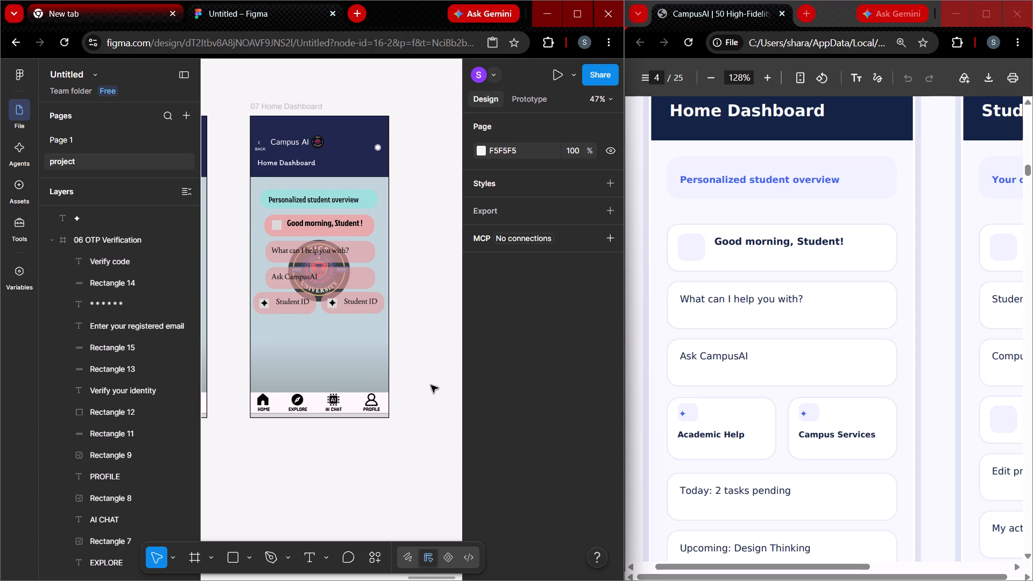
triple_click(870, 437)
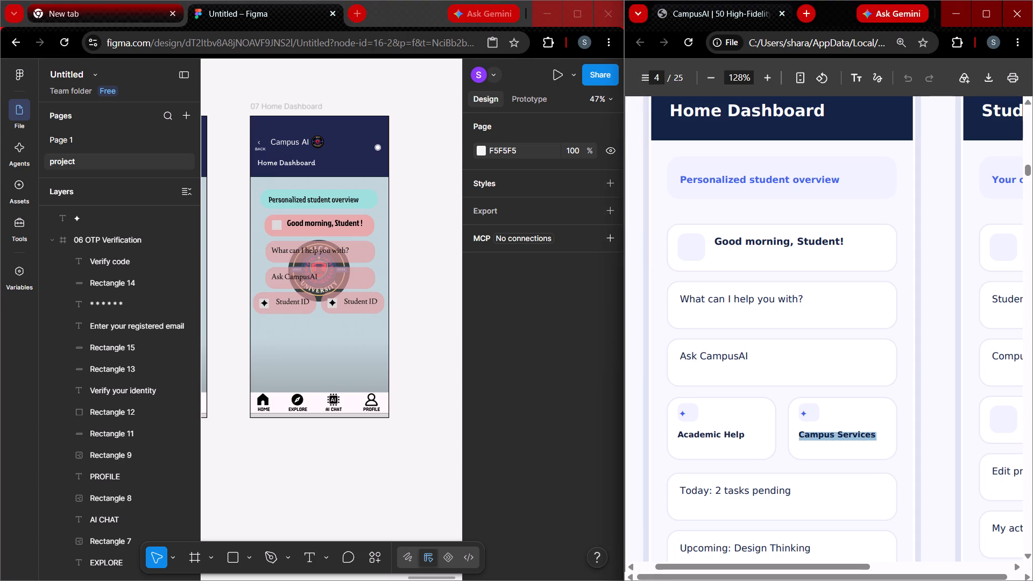
key(ctrl+c)
double_click(367, 306)
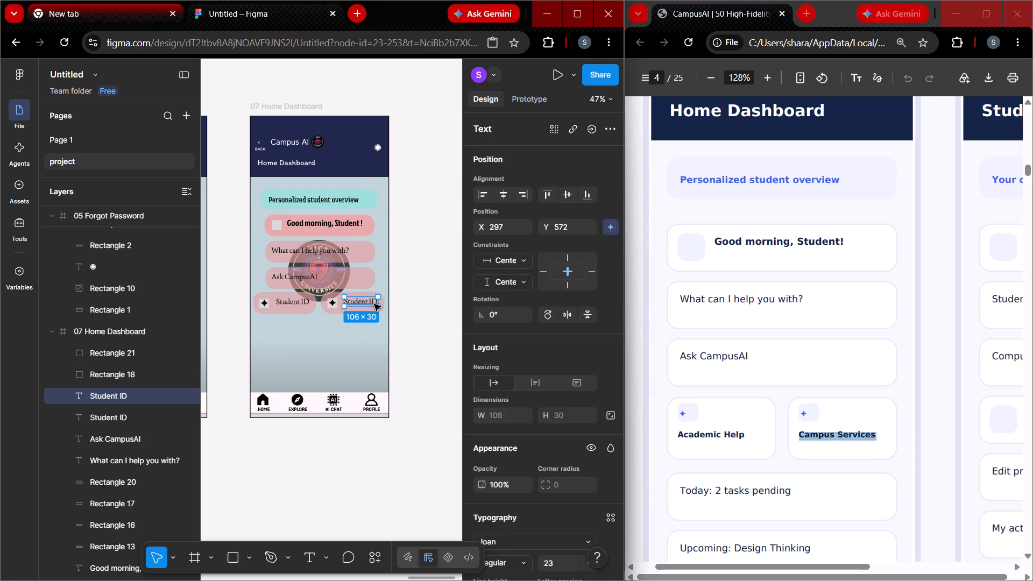
double_click(369, 301)
key(ctrl+v)
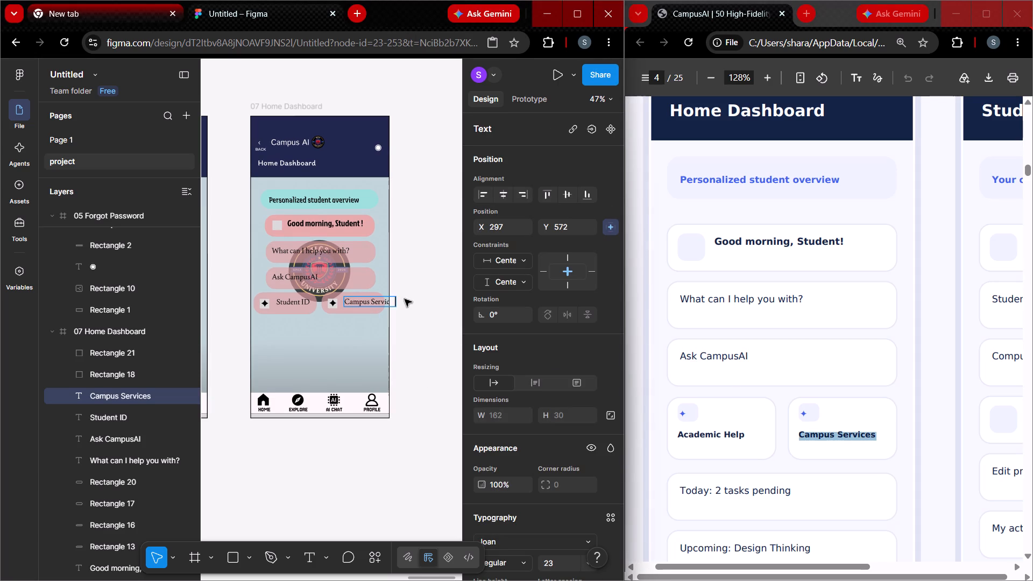
key(Escape)
key(Escape)
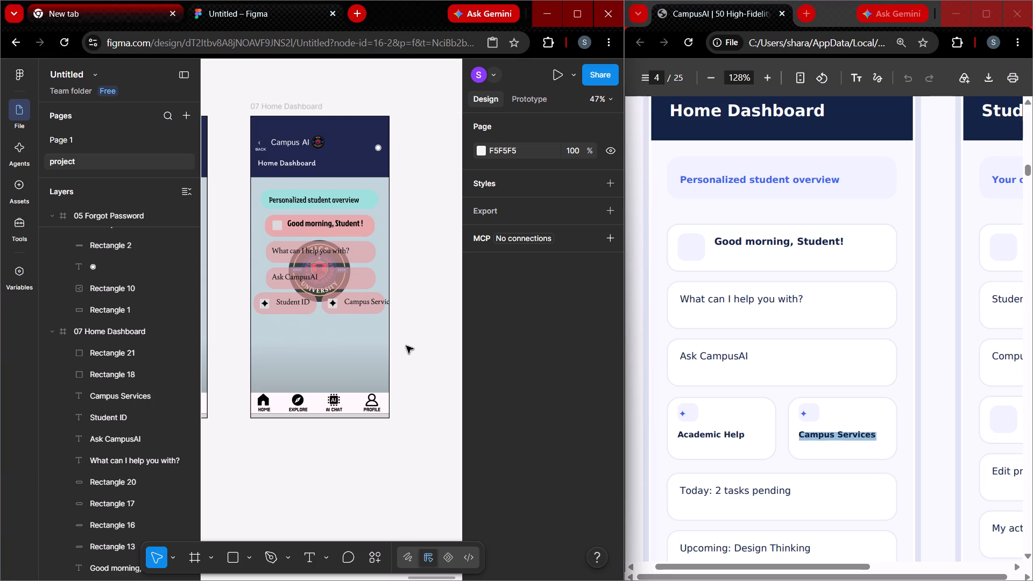
Select the Campus Services card's star and grey square and move them up 20 px, near the card's top edge.
ctrl+scroll(310, 347, up, 1)
ctrl+scroll(310, 347, down, 5)
ctrl+scroll(310, 347, up, 11)
click(352, 281)
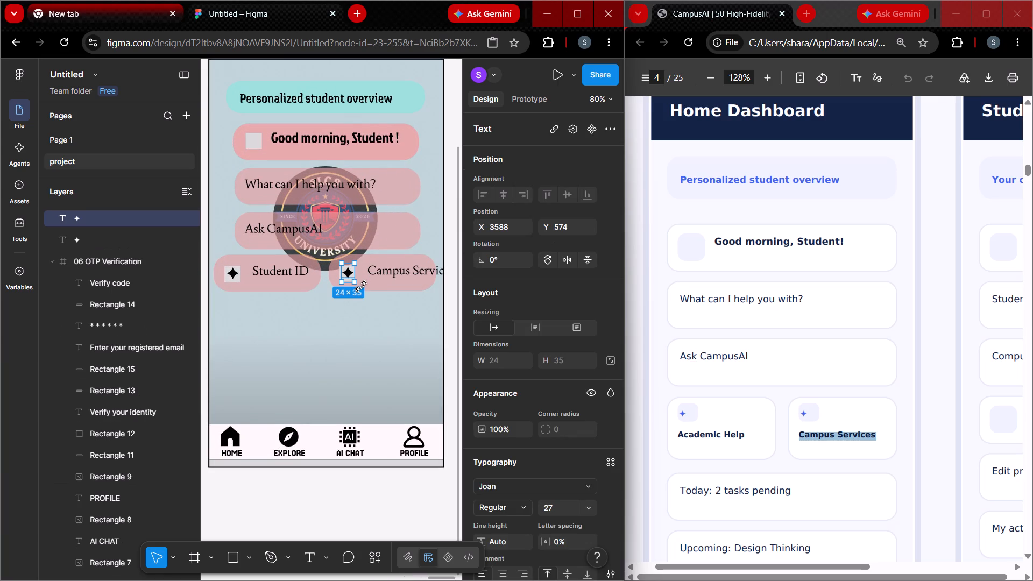
ctrl+scroll(361, 286, up, 14)
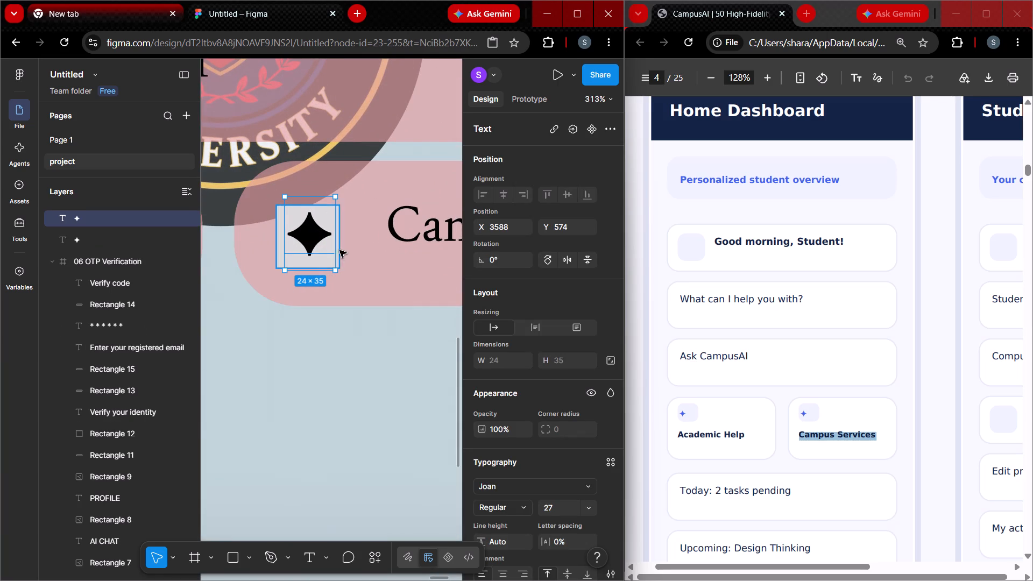
shift+click(339, 257)
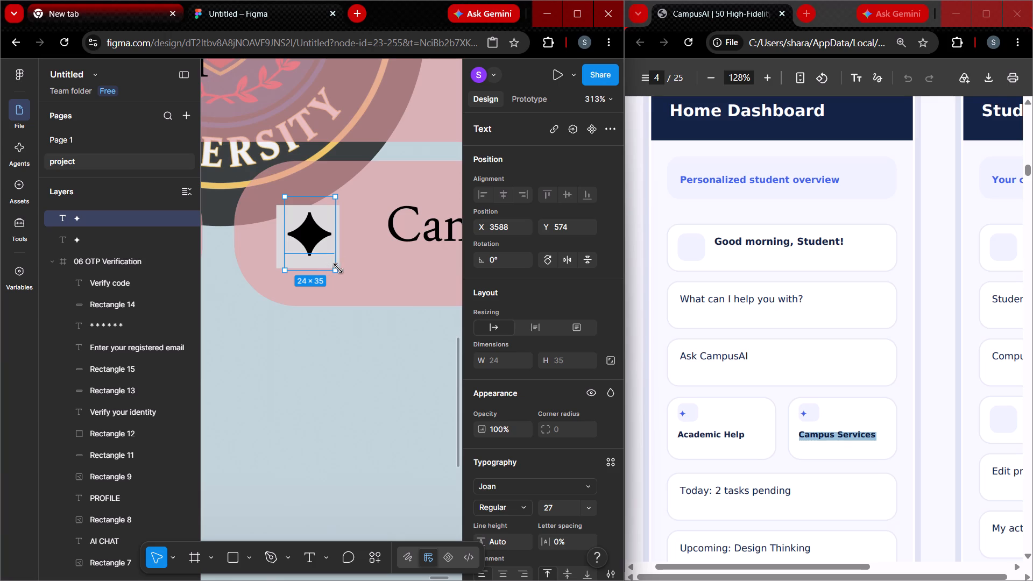
scroll(341, 267, up, 4)
scroll(352, 339, up, 3)
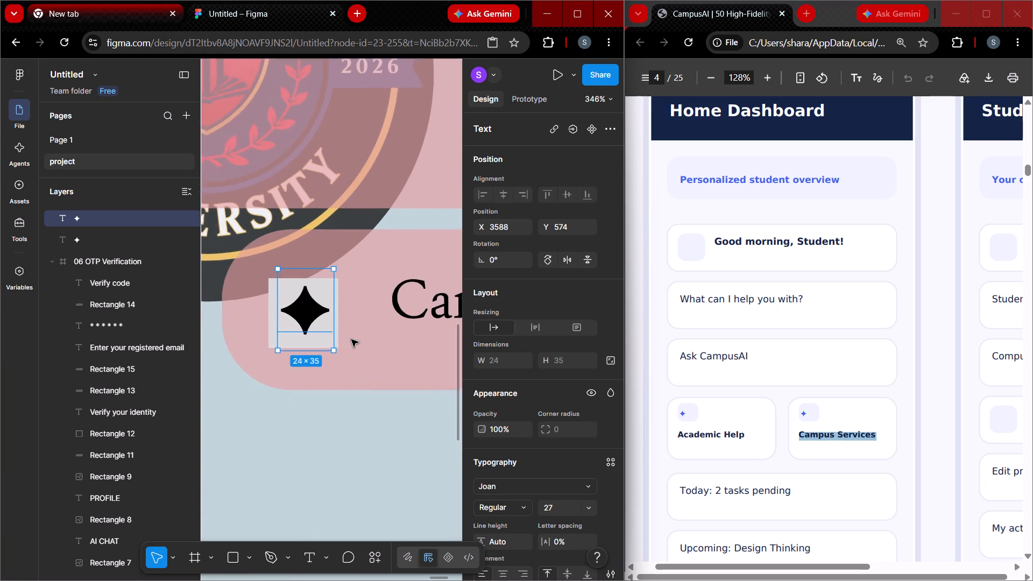
scroll(351, 339, up, 7)
shift+click(330, 337)
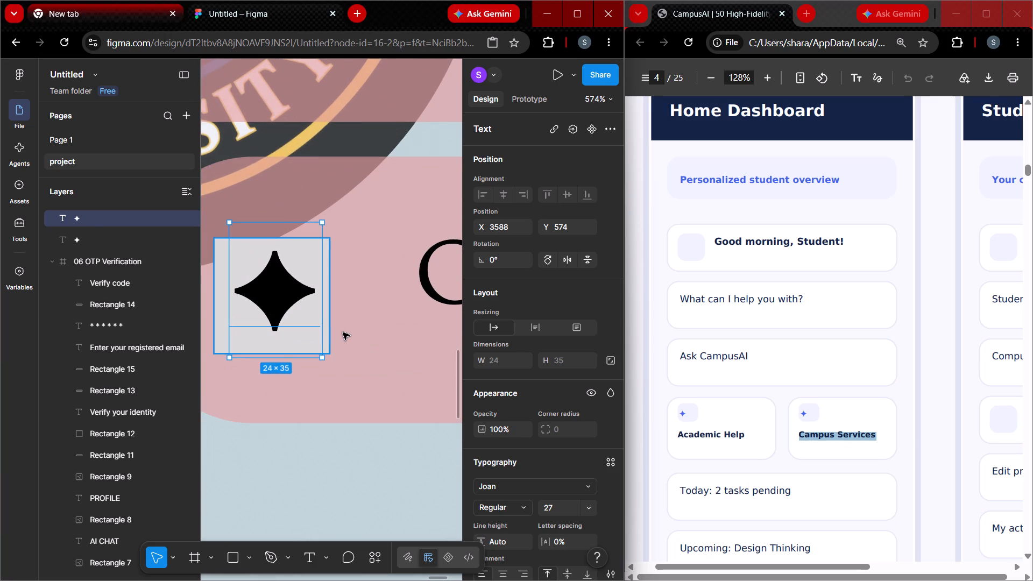
key(shift+Up)
key(shift+Up)
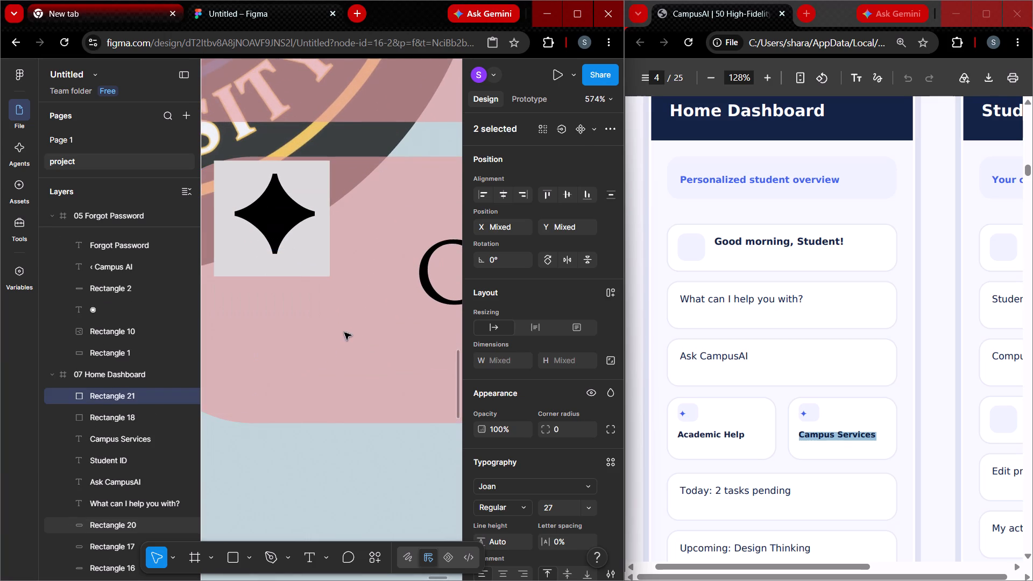
key(Escape)
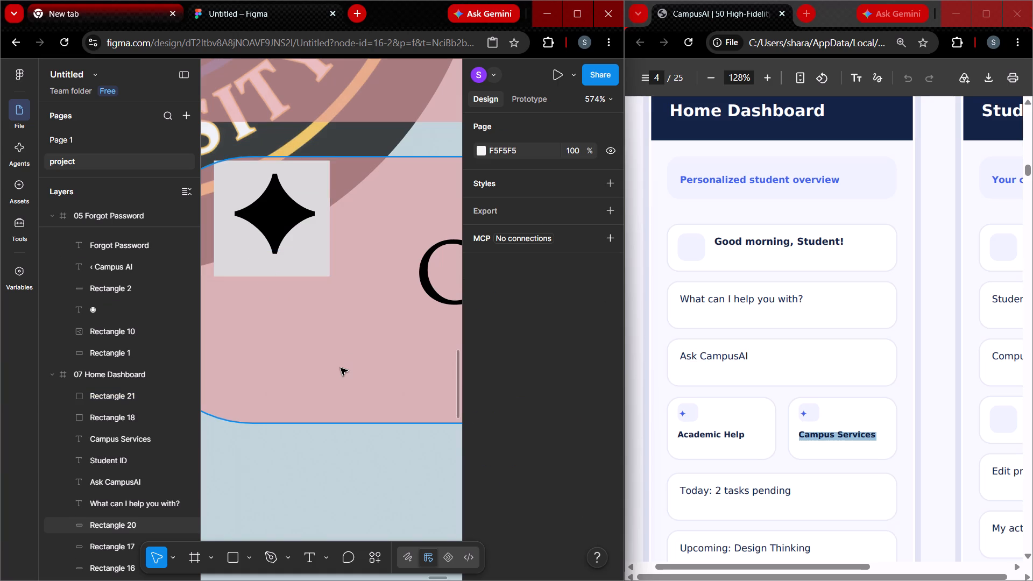
Move the "Campus Services" label below the star, inside its card, at about X 251, Y 586.
ctrl+scroll(341, 368, down, 17)
drag(376, 359, 350, 366)
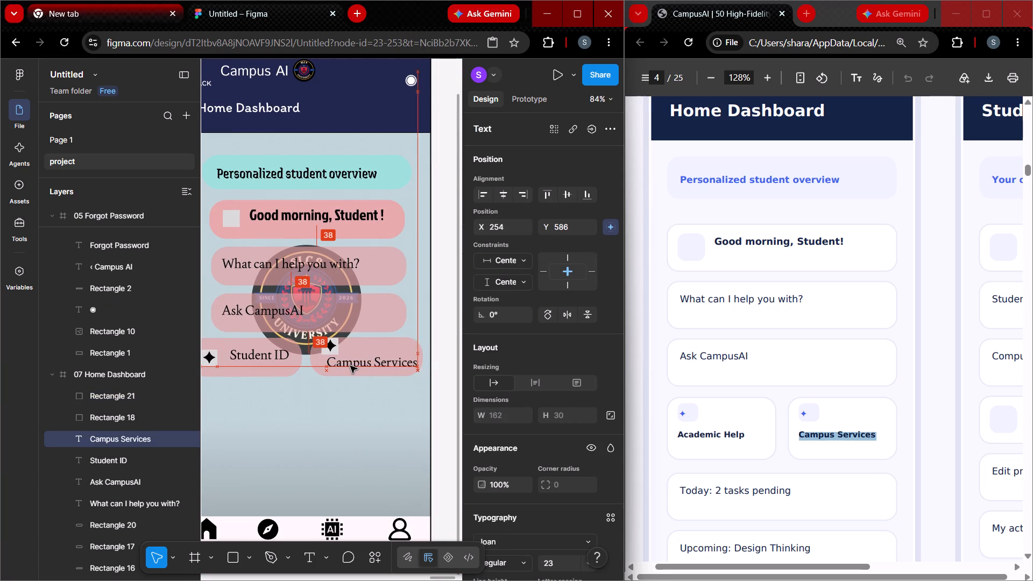
drag(350, 366, 346, 365)
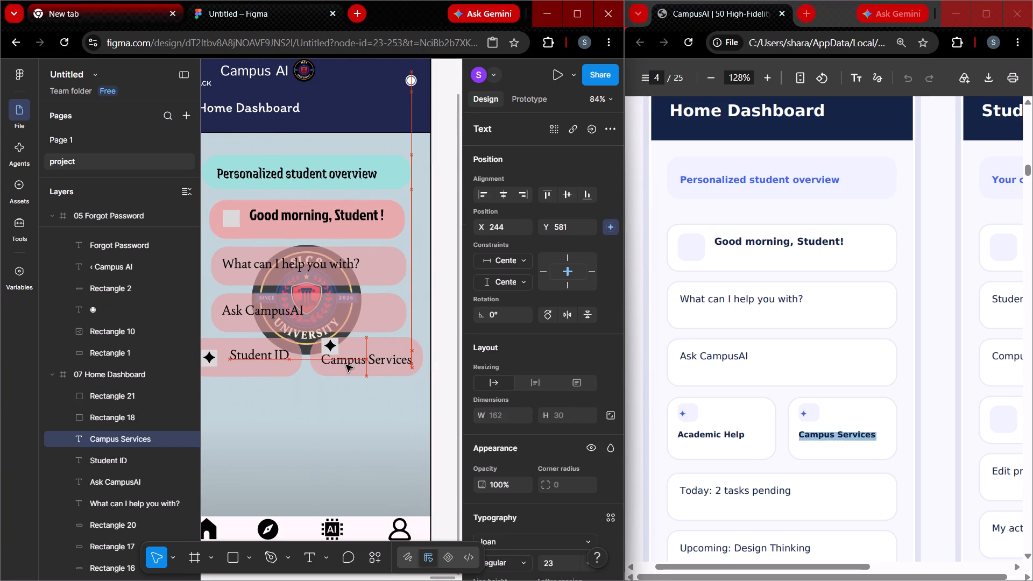
drag(346, 365, 349, 367)
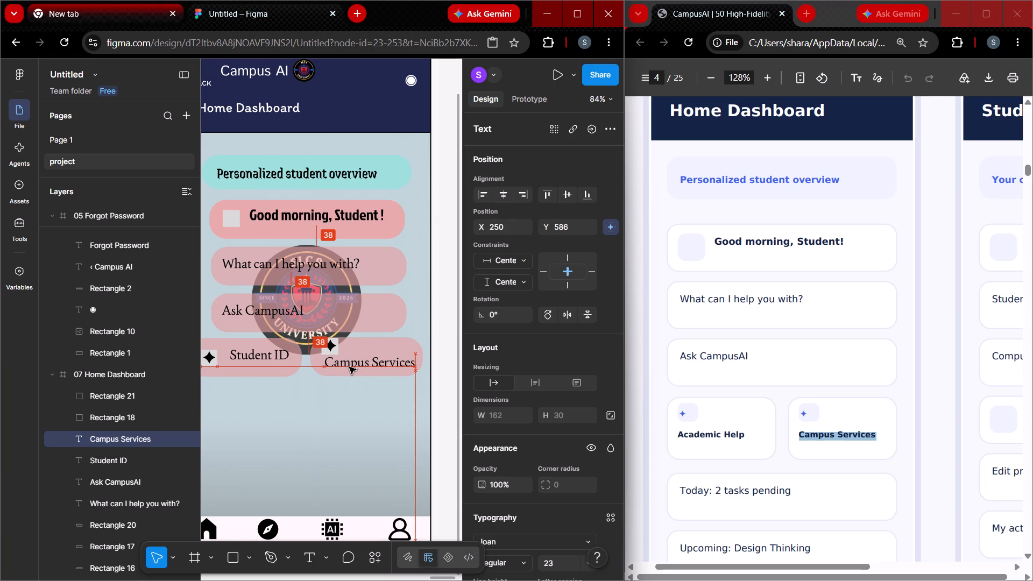
drag(349, 367, 350, 366)
Add the Student ID card's star and grey square to the selected "Campus Services" label and move all three up 20 px.
middle_drag(286, 393, 352, 392)
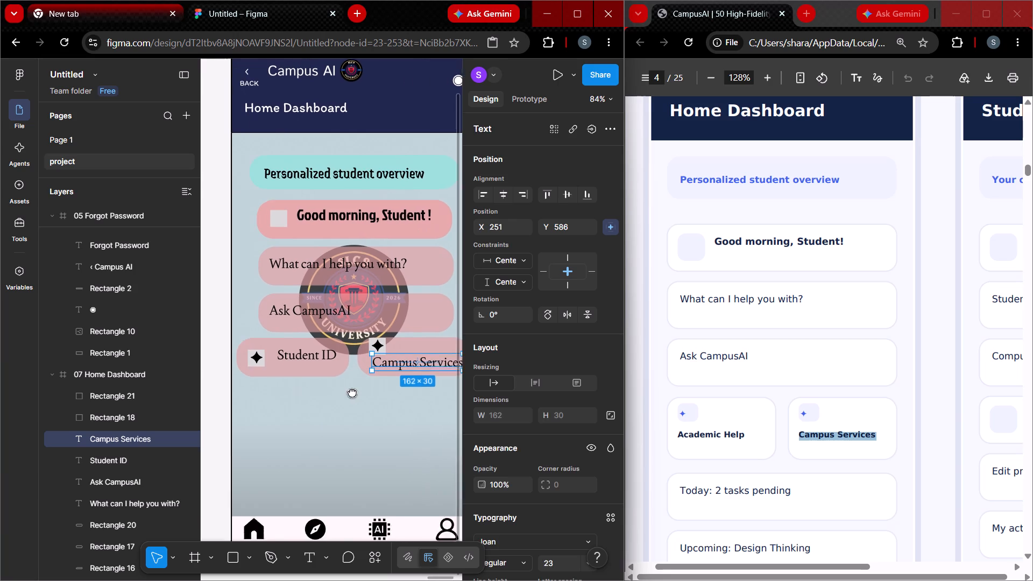
middle_drag(352, 392, 372, 392)
shift+click(302, 362)
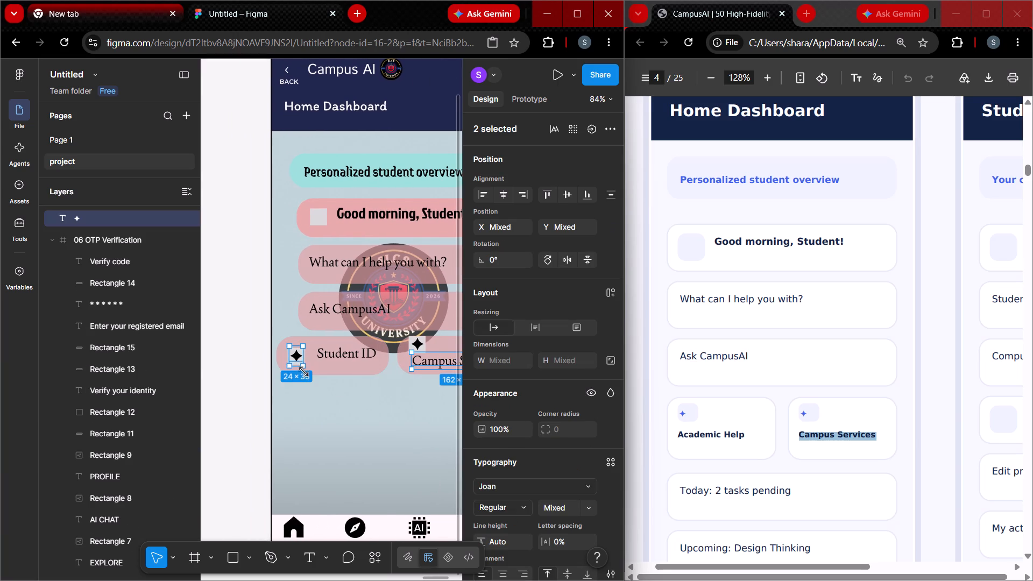
ctrl+scroll(303, 372, up, 10)
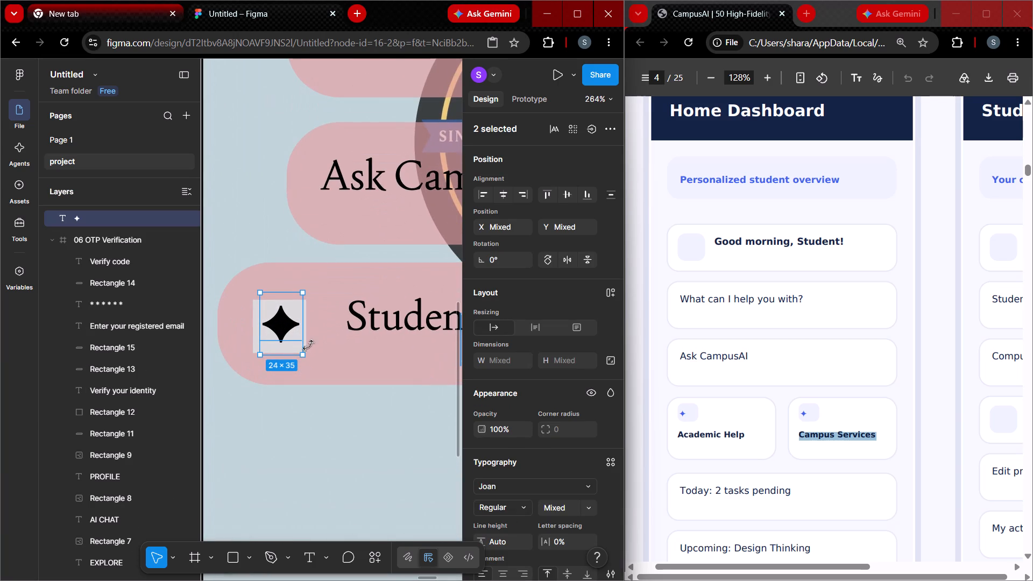
ctrl+scroll(306, 340, up, 7)
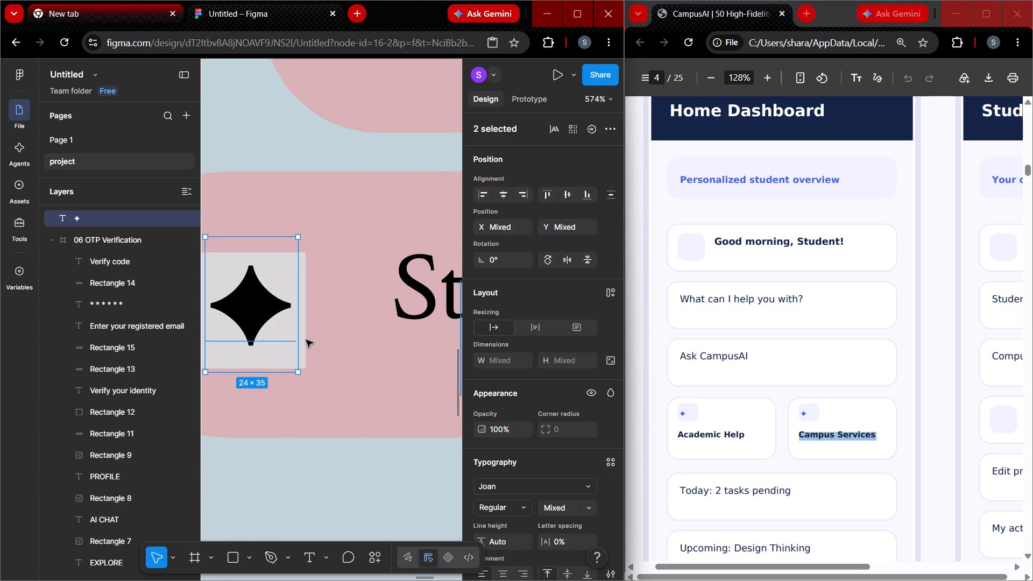
shift+click(303, 338)
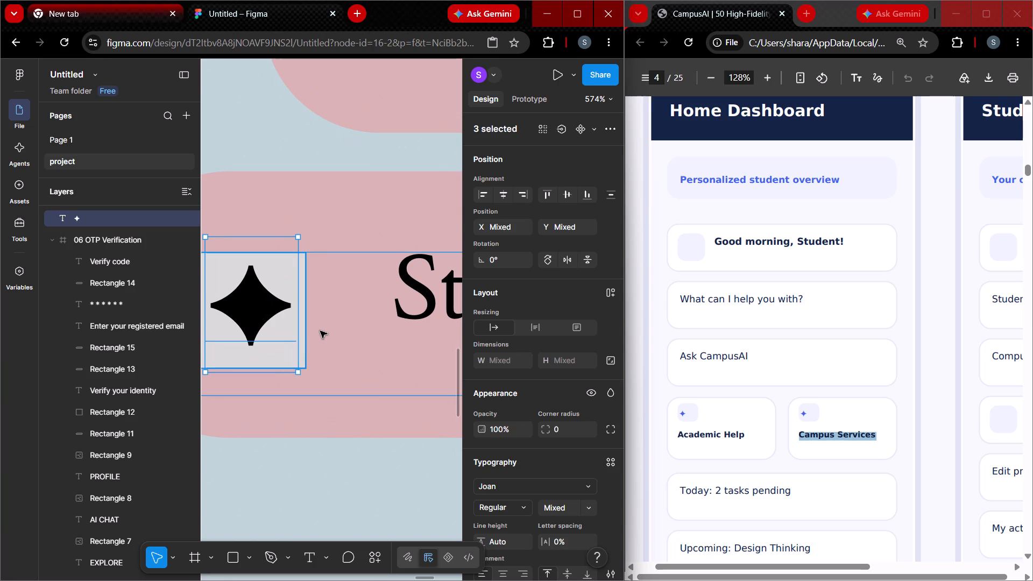
key(shift+Up)
key(shift+Up)
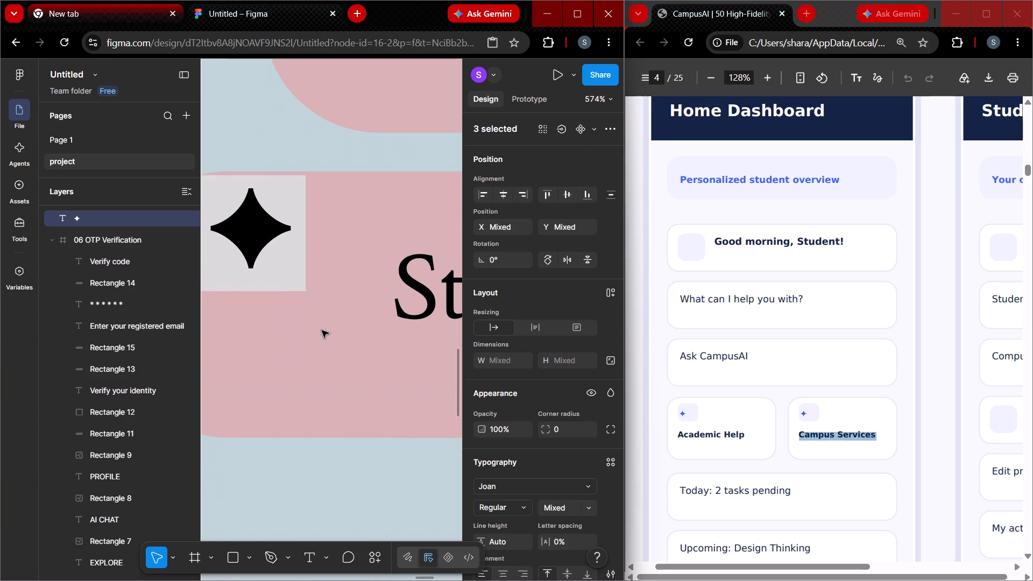
key(shift+Right)
key(shift+Left)
Nudge the selected Student ID star, grey square and "Campus Services" label down 4 px and clear the selection.
ctrl+scroll(322, 330, up, 1)
ctrl+scroll(322, 330, down, 7)
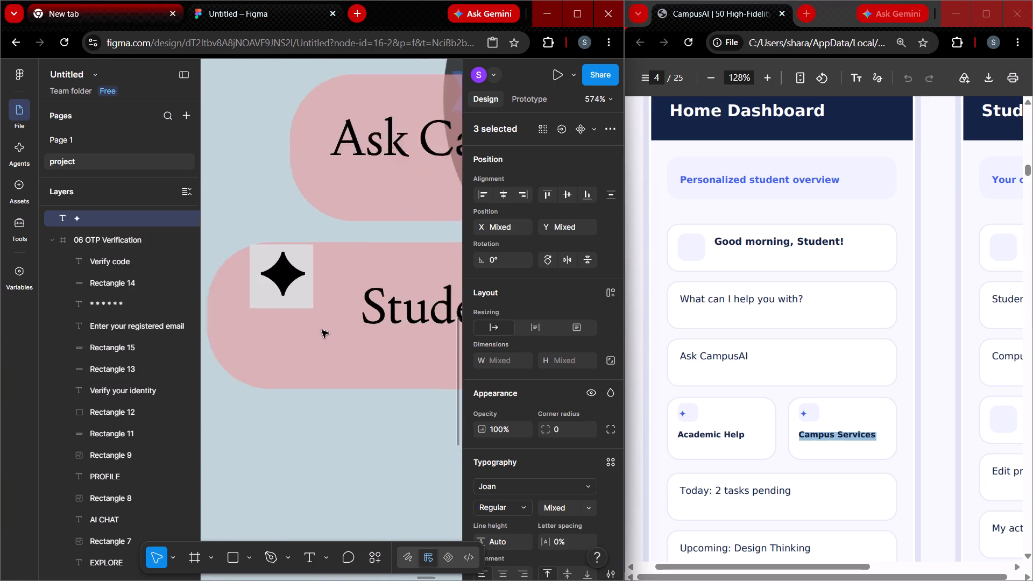
ctrl+scroll(322, 330, down, 10)
ctrl+middle_drag(365, 364, 335, 352)
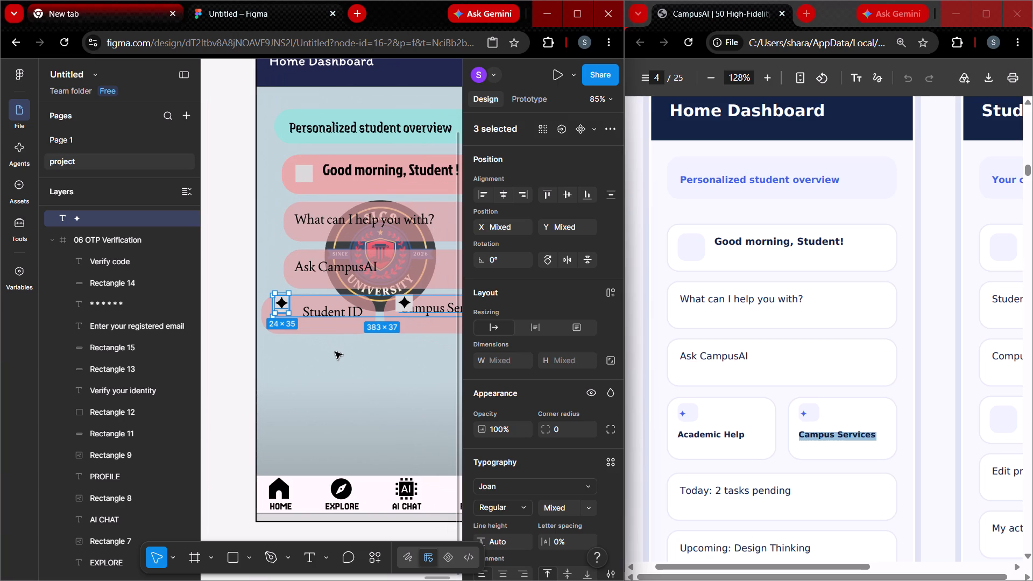
key(Down)
key(Down)
key(Down)
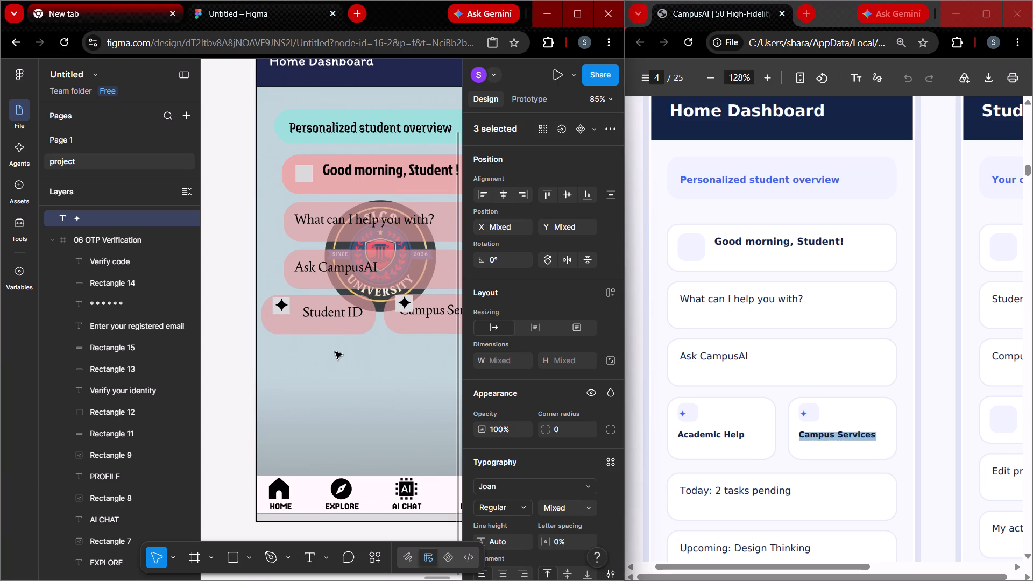
key(Down)
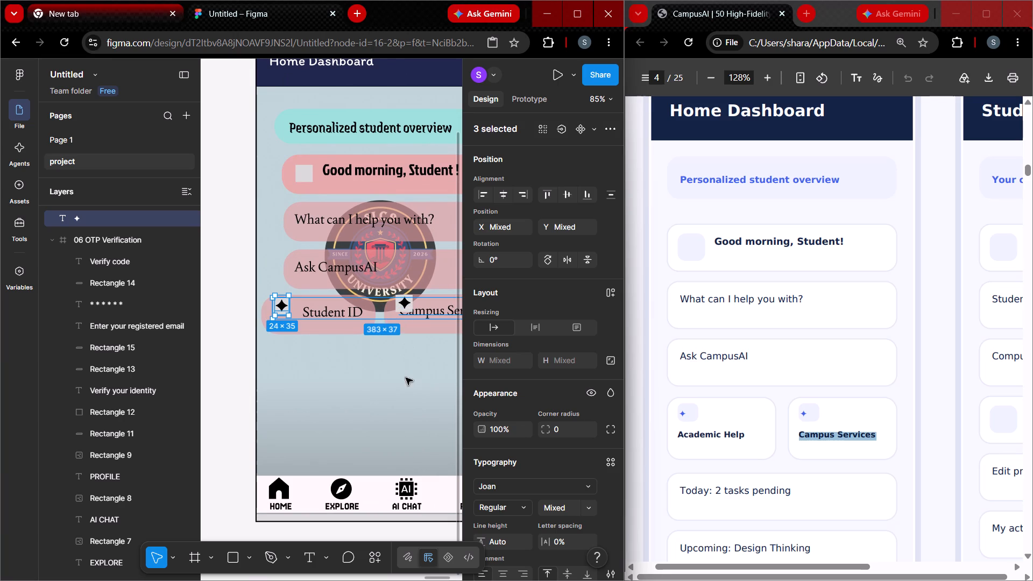
click(406, 378)
Select the Campus Services card's star and grey square and nudge them 1 px down and 2 px to the right.
click(403, 301)
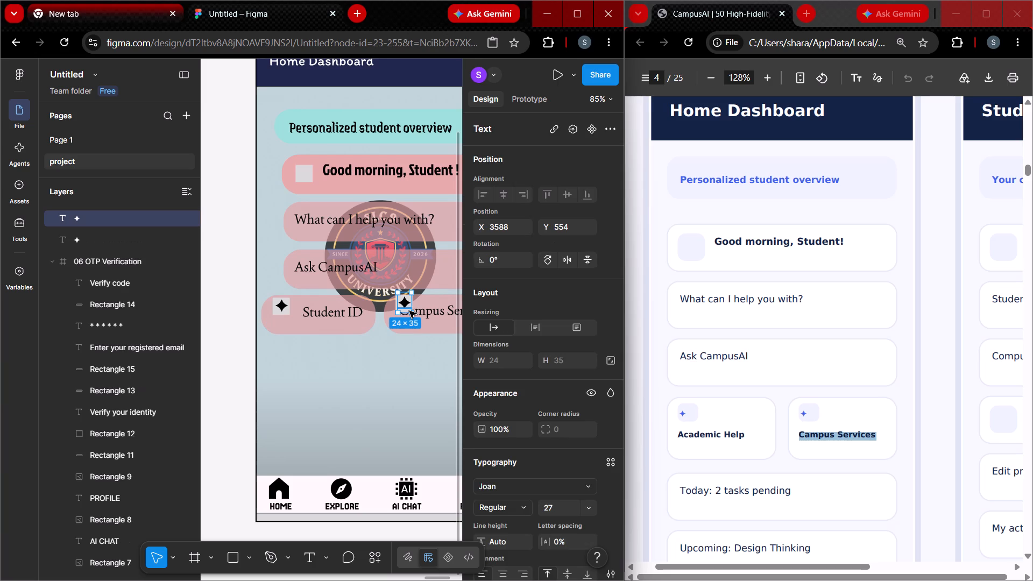
shift+scroll(409, 311, up, 4)
shift+scroll(409, 311, down, 3)
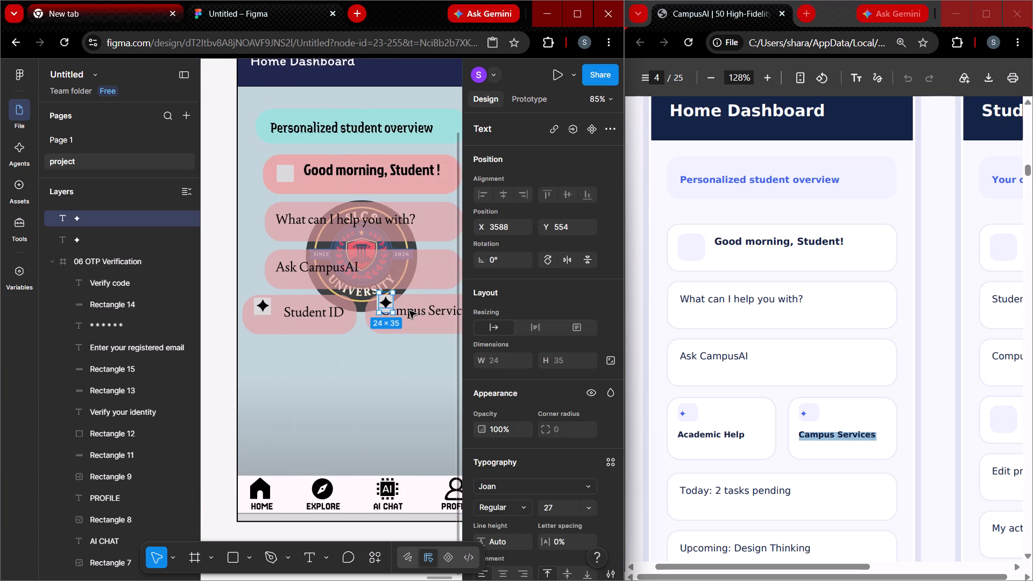
ctrl+scroll(409, 311, down, 2)
ctrl+scroll(409, 311, up, 16)
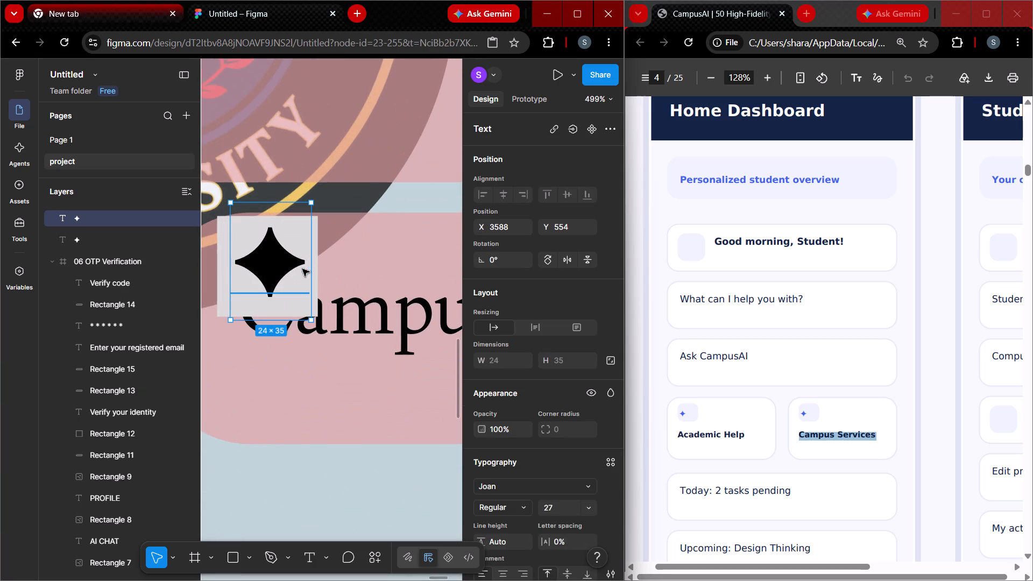
shift+click(320, 274)
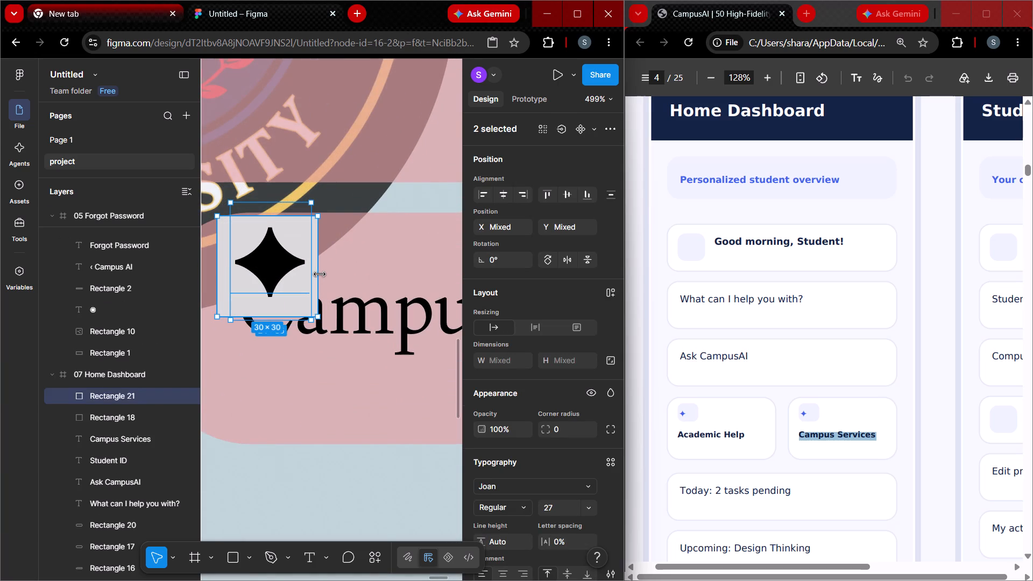
key(Down)
key(Right)
key(Right)
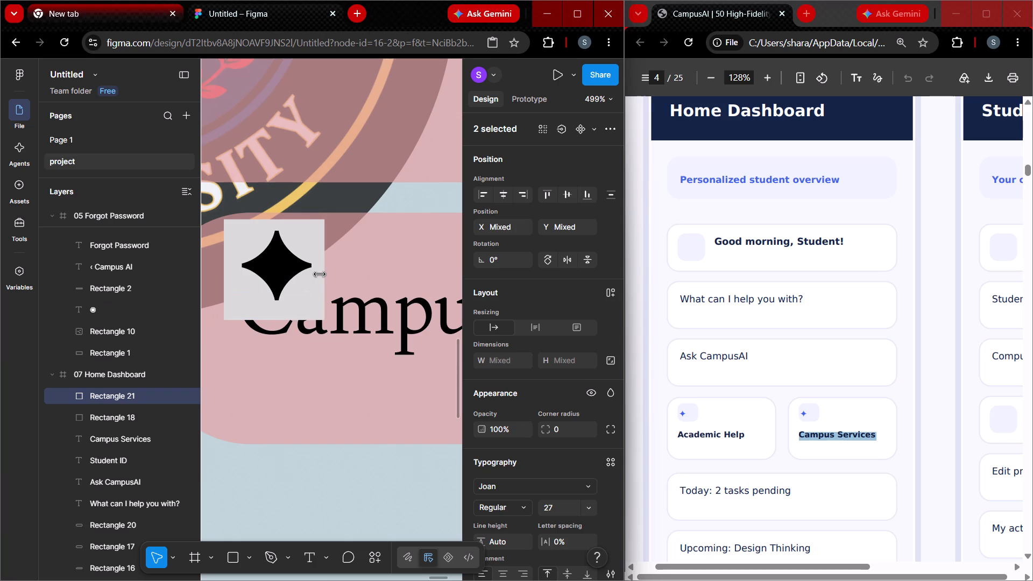
key(Escape)
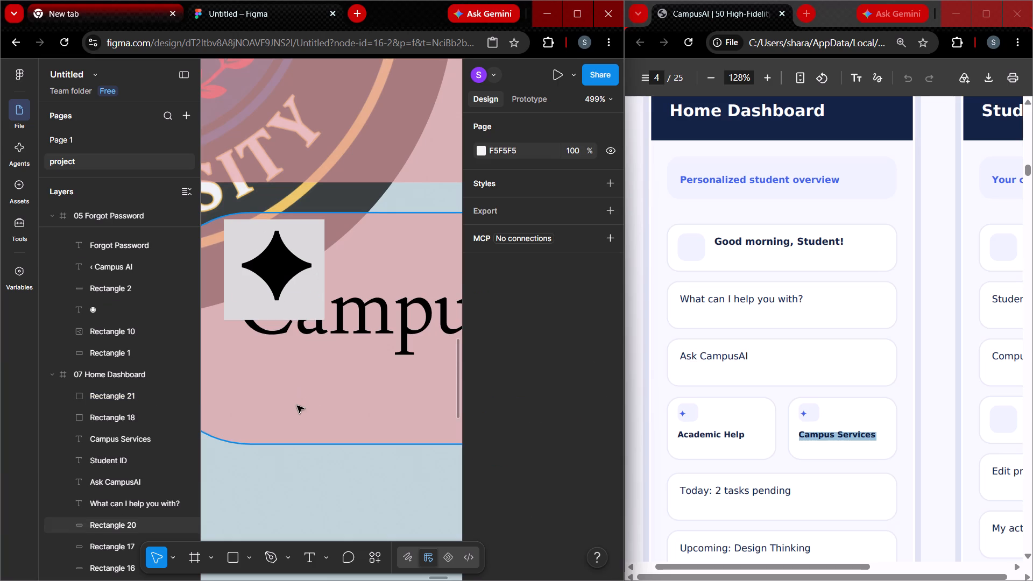
Move the "Campus Services" label below its star and grey square, to X 244, Y 588.
click(360, 327)
drag(363, 322, 346, 381)
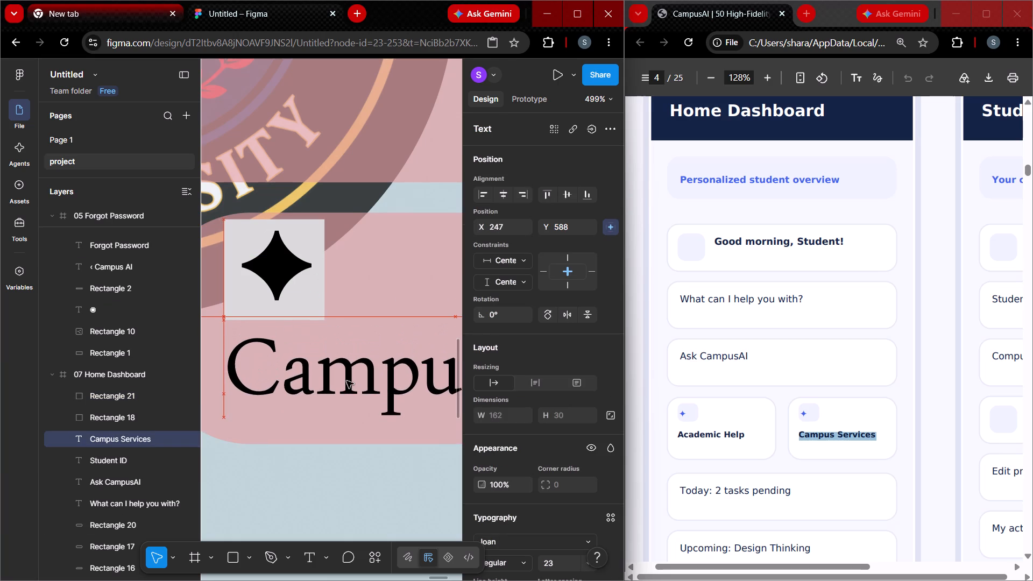
drag(346, 381, 338, 377)
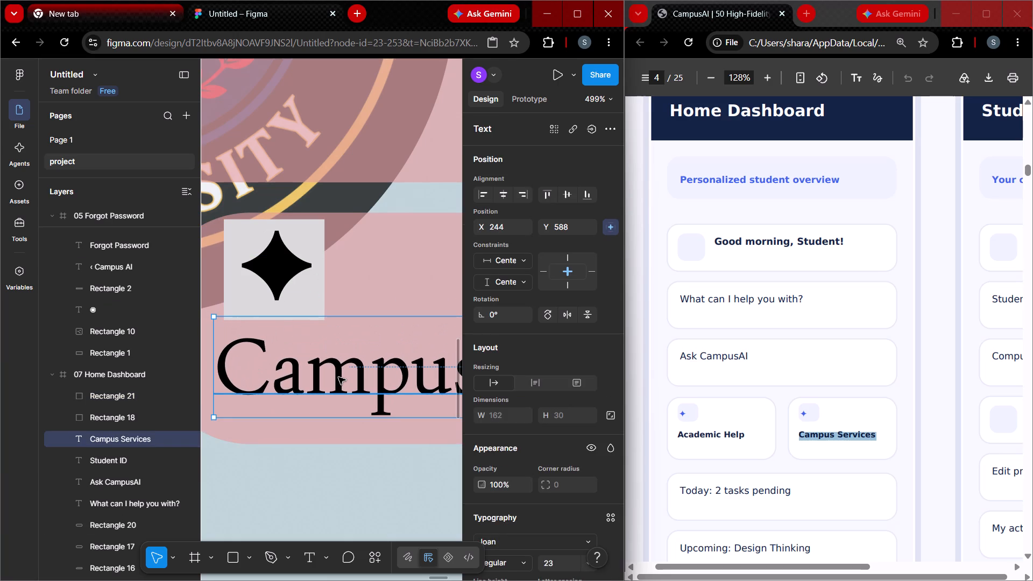
click(311, 452)
Move the "Student ID" label below its star, at about X 35, level with the "Campus Services" label.
ctrl+scroll(311, 452, down, 11)
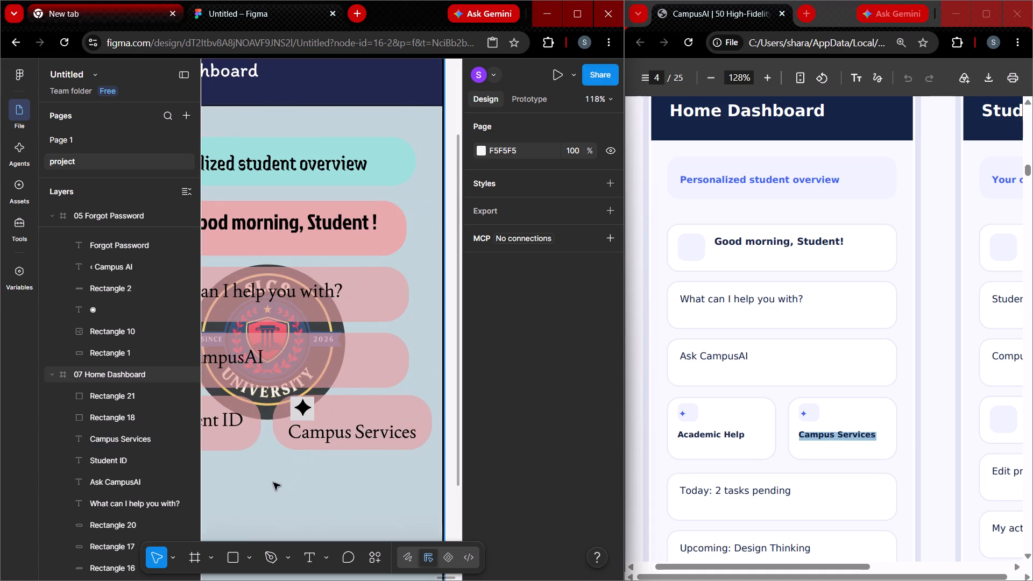
ctrl+middle_drag(273, 483, 418, 458)
drag(338, 391, 335, 396)
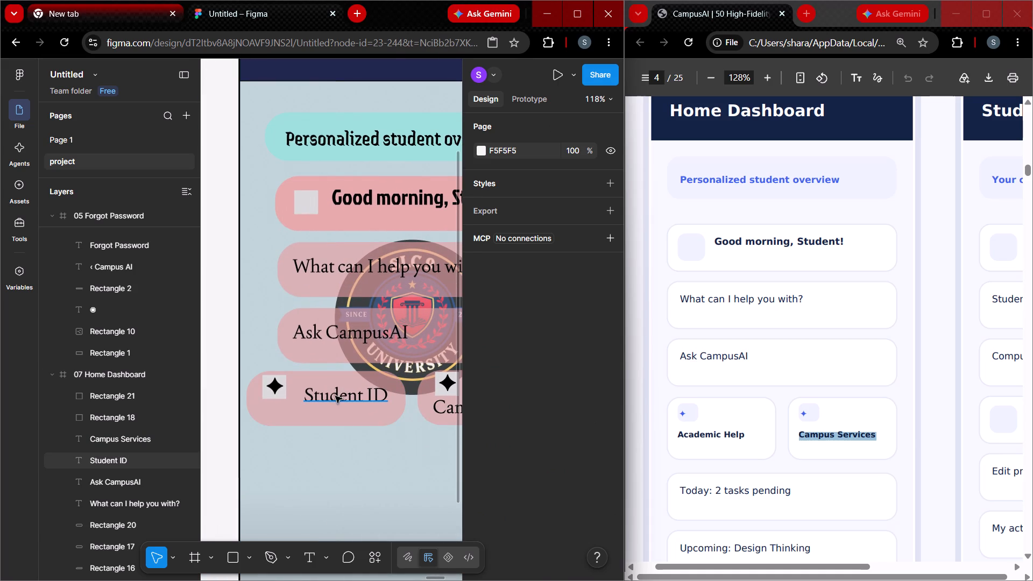
drag(335, 396, 304, 407)
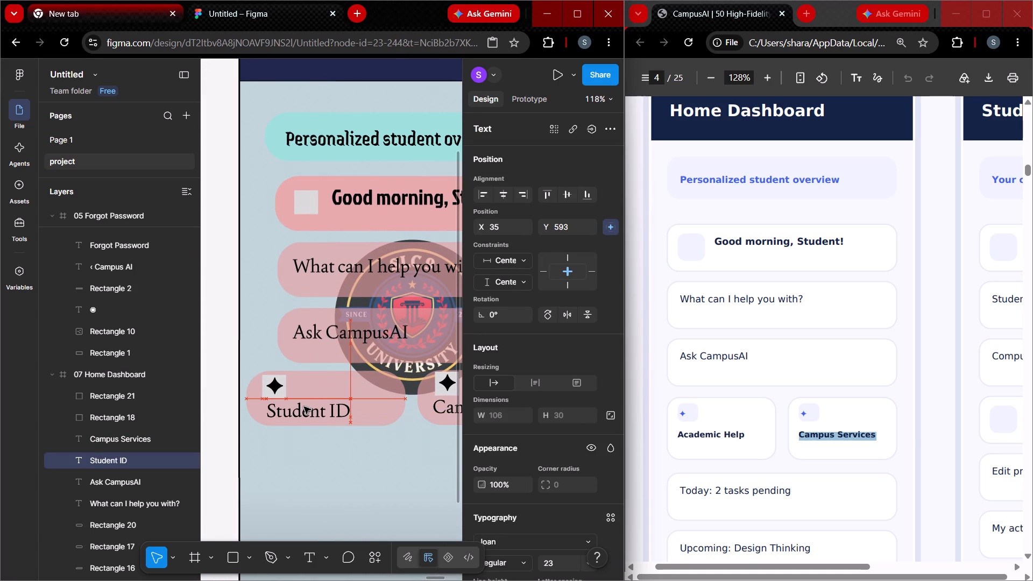
drag(304, 407, 302, 403)
click(332, 455)
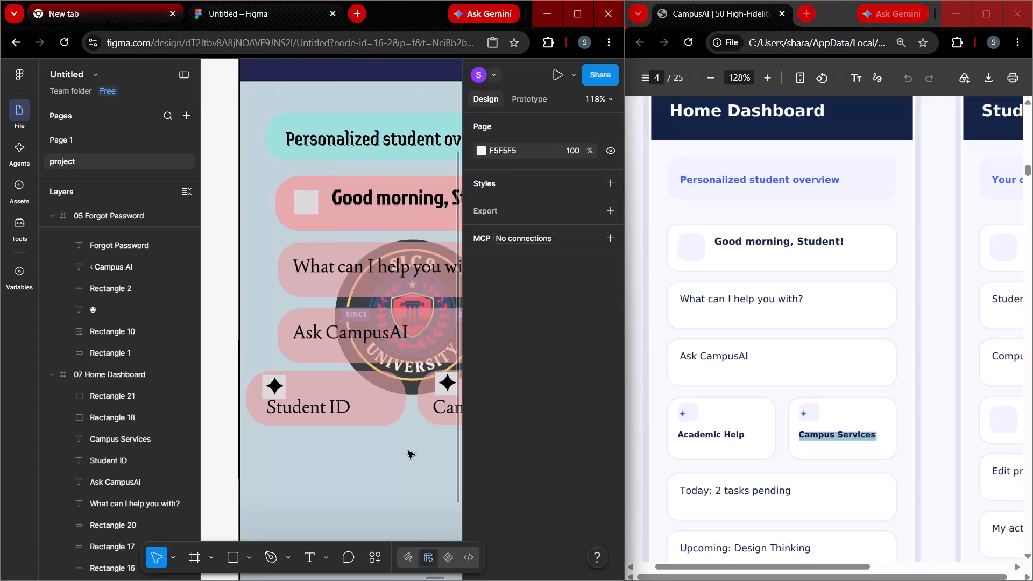
Select the Student ID card's star and grey square and nudge them 3 px up and 1 px to the right.
scroll(408, 451, down, 1)
middle_drag(408, 451, 381, 443)
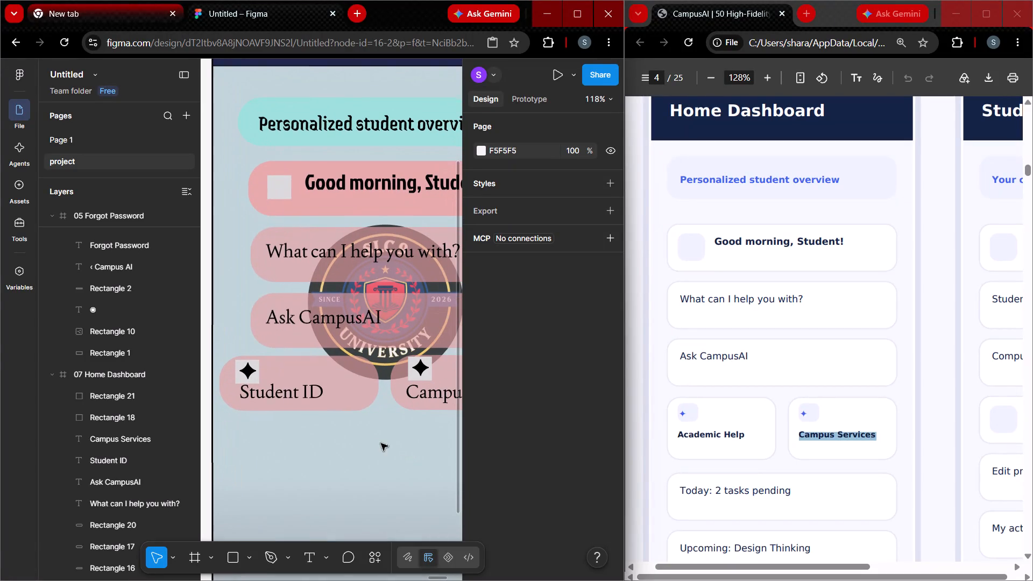
ctrl+scroll(268, 420, up, 9)
ctrl+middle_drag(268, 420, 362, 438)
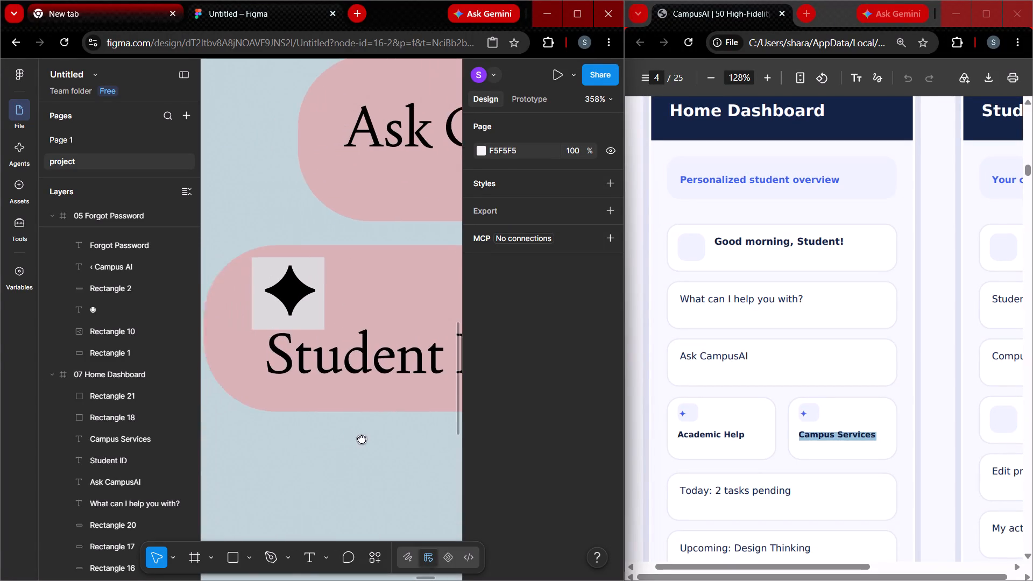
ctrl+middle_drag(362, 438, 368, 438)
click(295, 288)
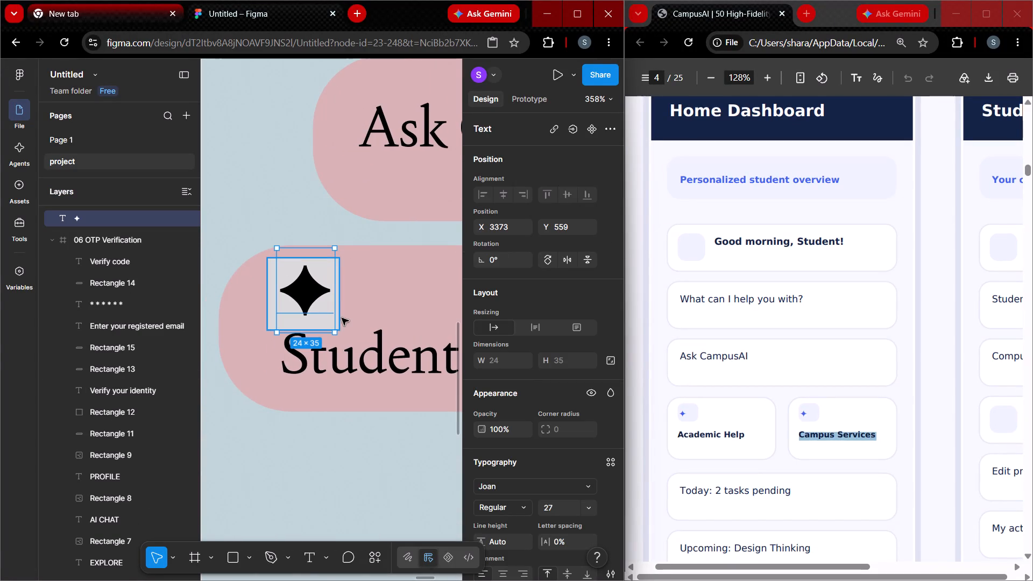
shift+click(338, 317)
shift+click(341, 317)
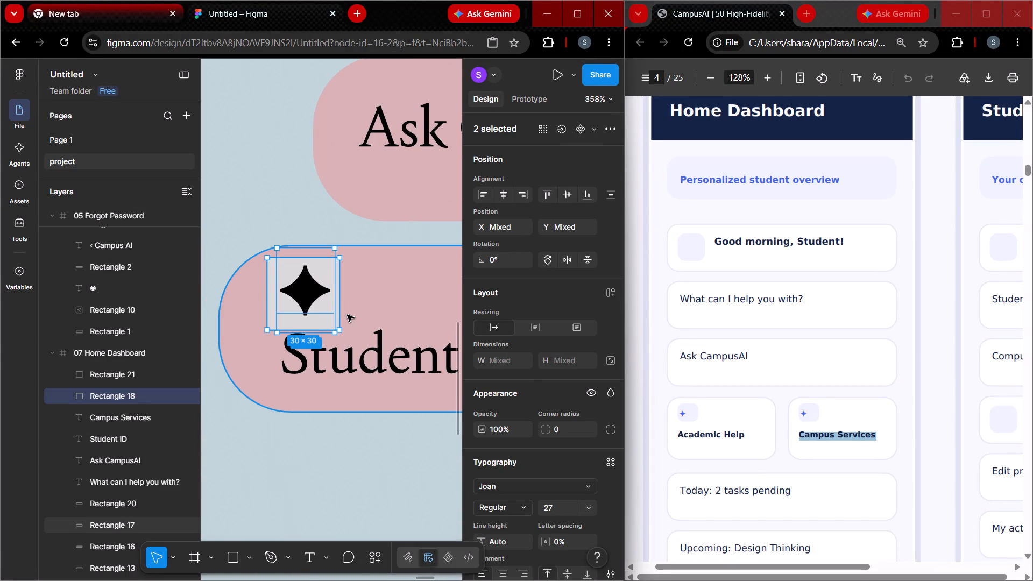
key(Up)
key(Up)
key(Right)
key(Up)
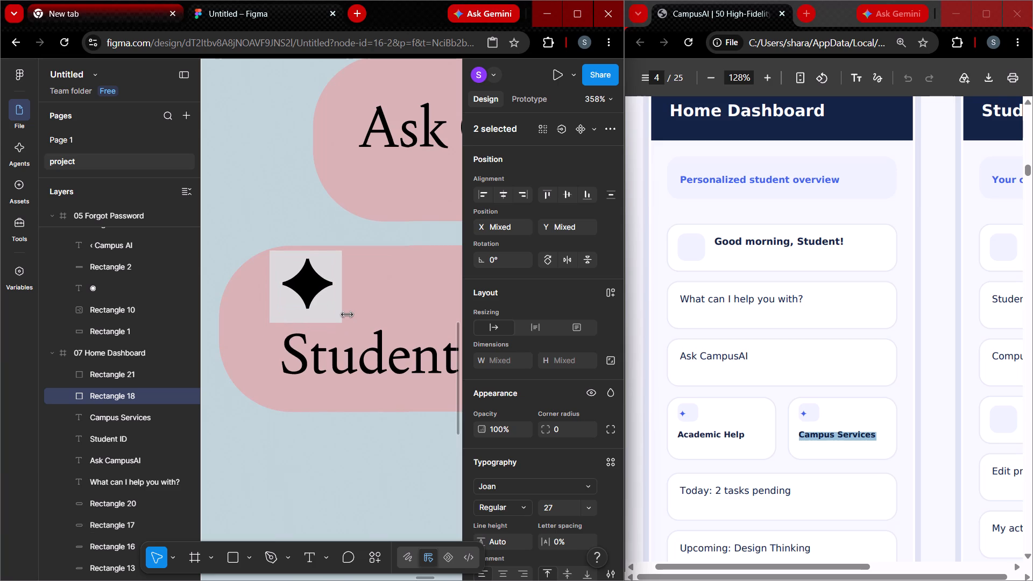
key(Escape)
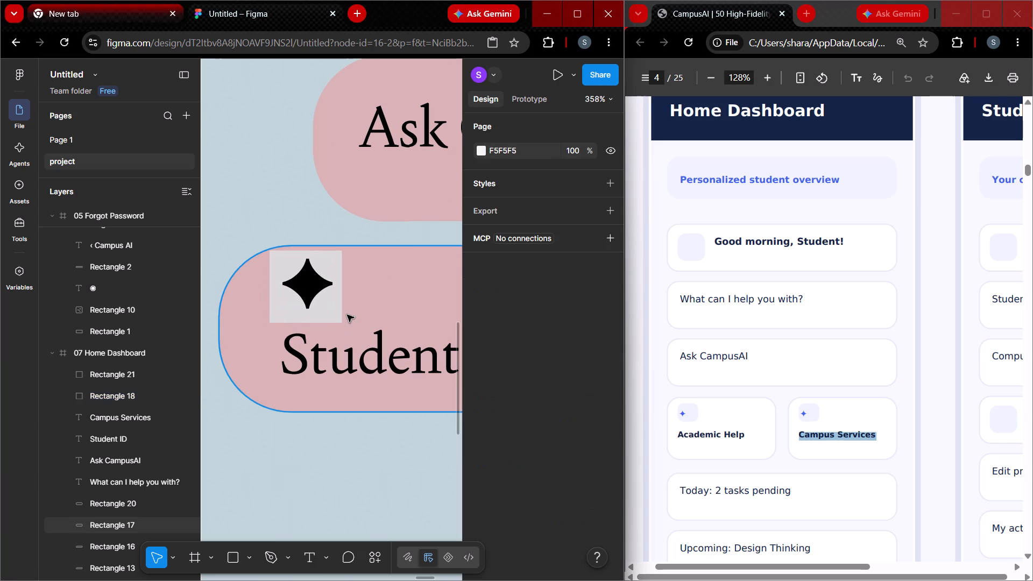
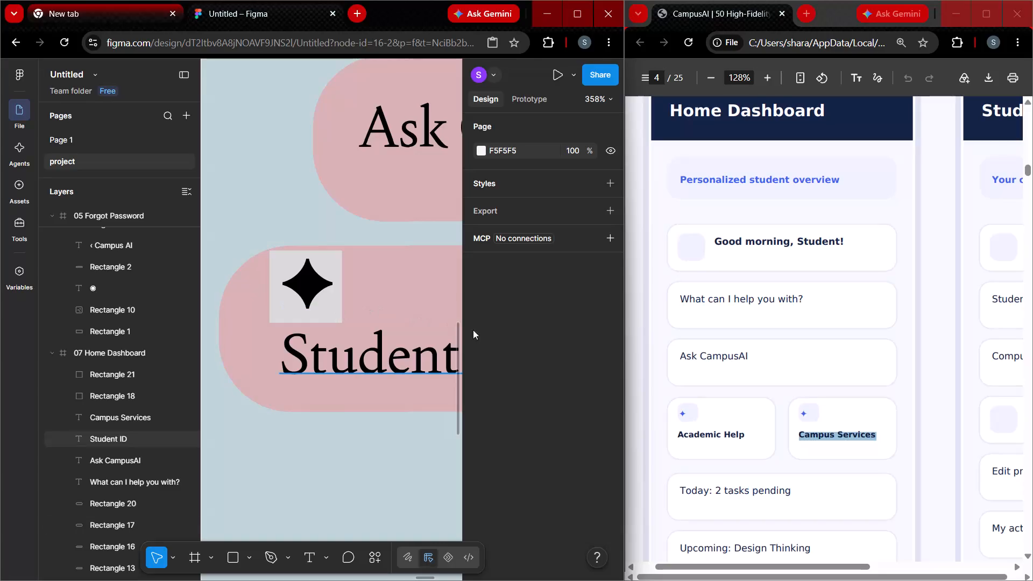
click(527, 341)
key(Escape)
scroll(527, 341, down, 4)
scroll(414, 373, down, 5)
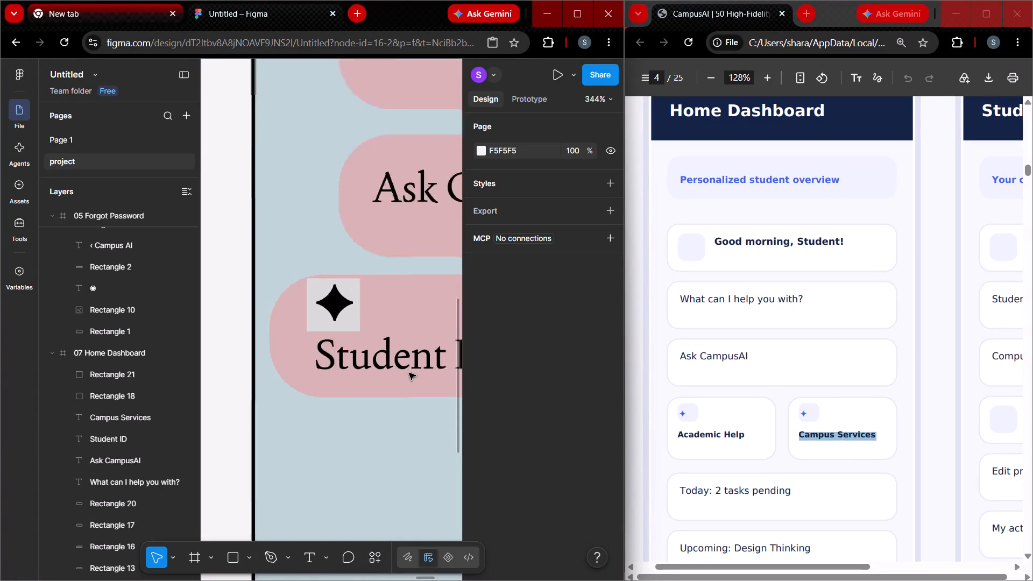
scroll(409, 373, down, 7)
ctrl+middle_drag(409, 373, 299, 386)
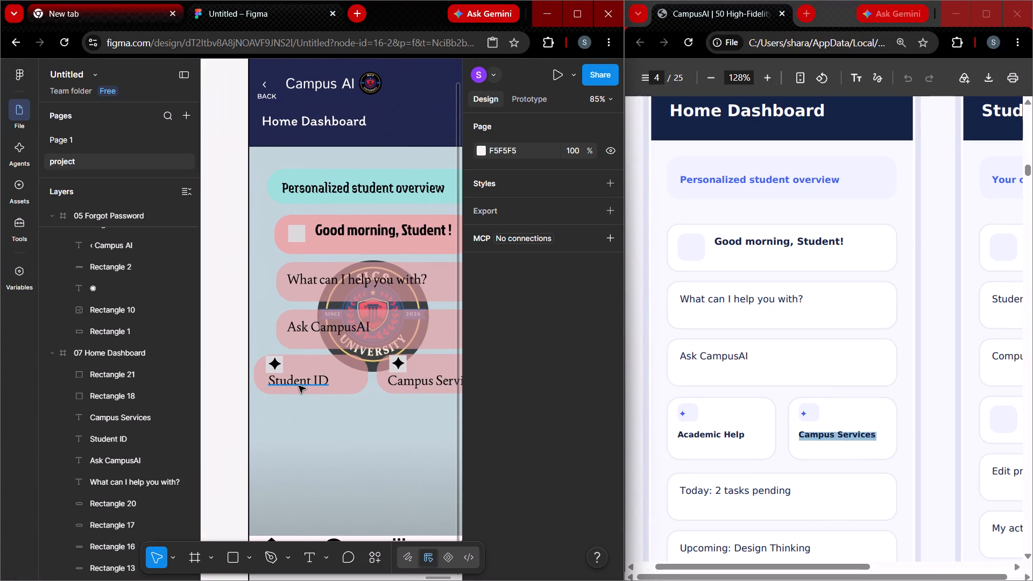
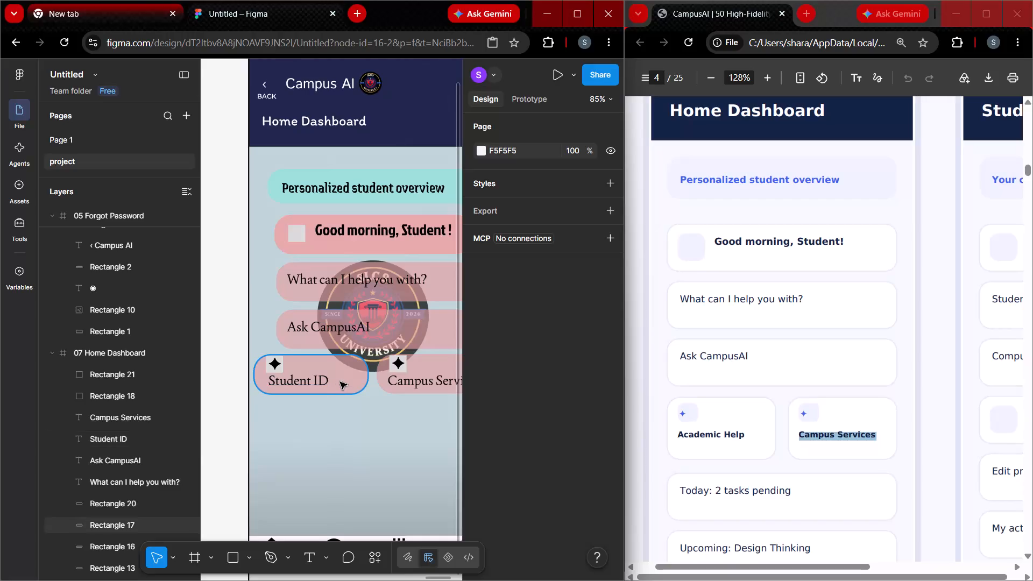
Move the Ask CampusAI card together with its label below the two half-width cards, placing the card at about X 49, Y 641.
click(517, 349)
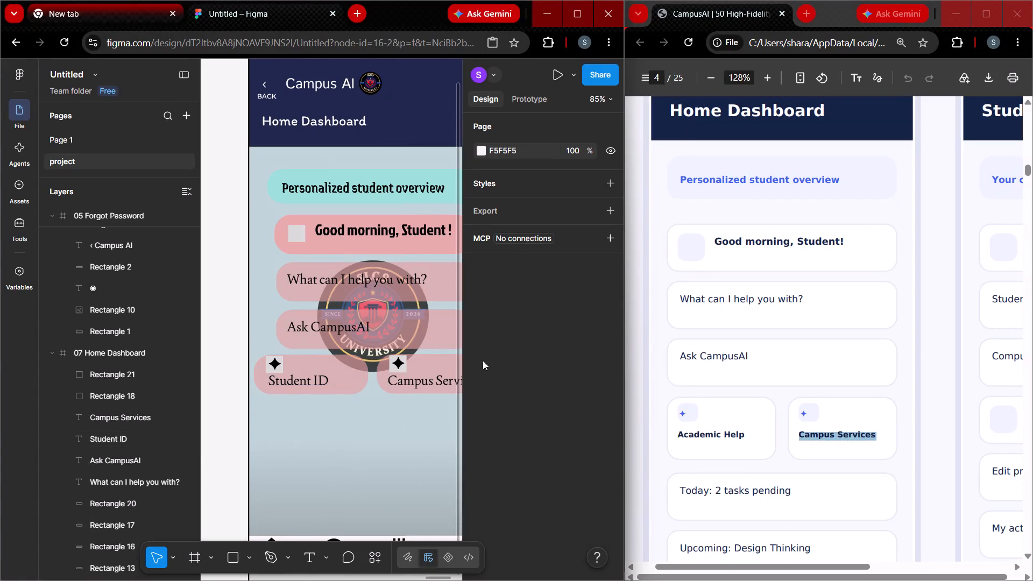
ctrl+scroll(388, 439, down, 3)
ctrl+middle_drag(388, 439, 379, 439)
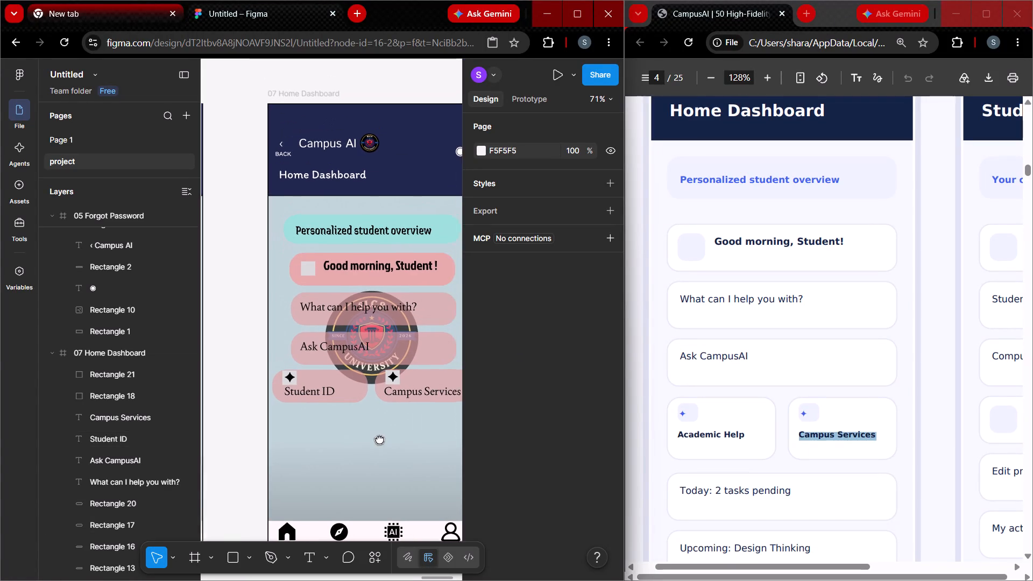
ctrl+middle_drag(379, 439, 342, 414)
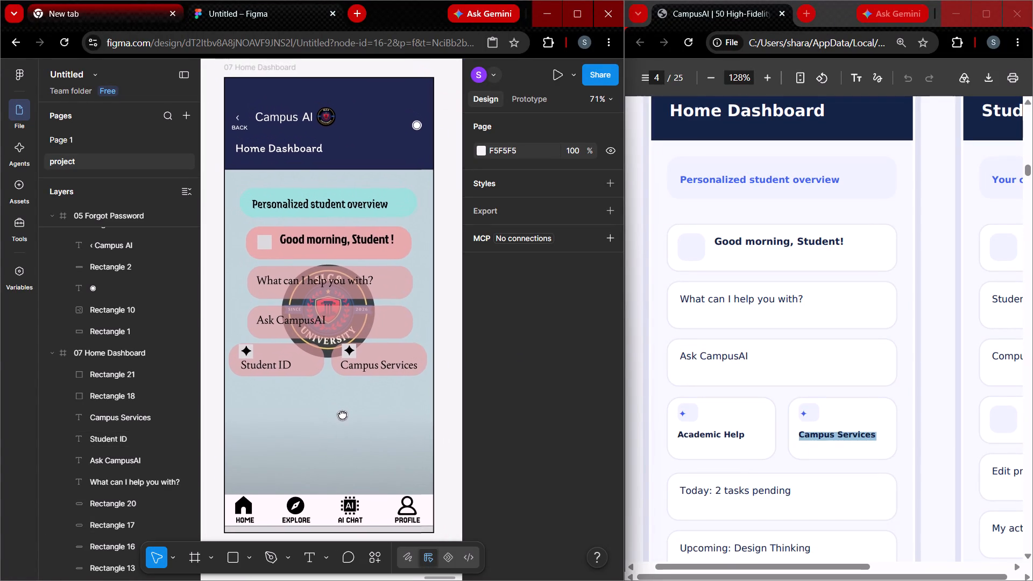
ctrl+middle_drag(342, 414, 343, 416)
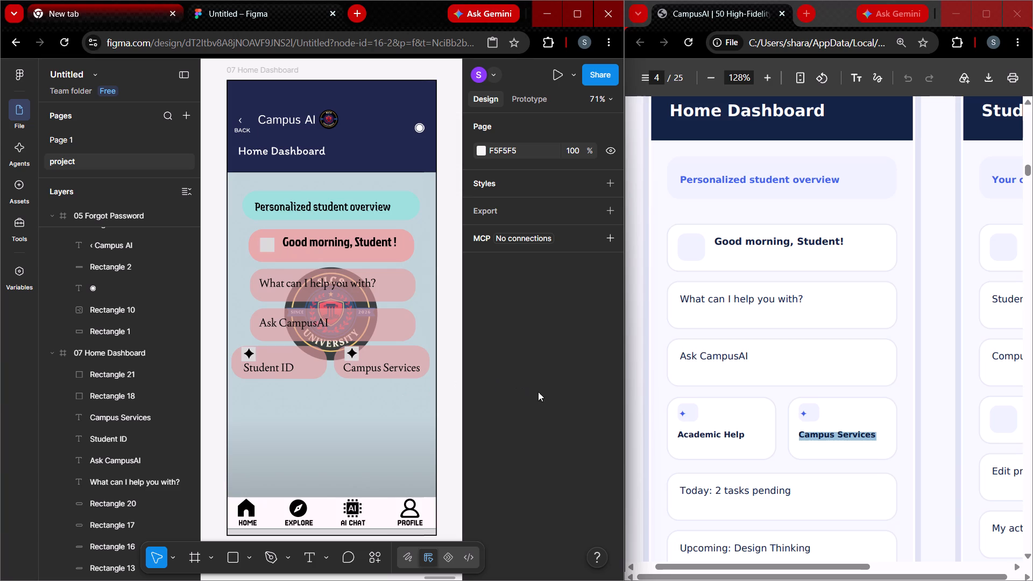
click(402, 325)
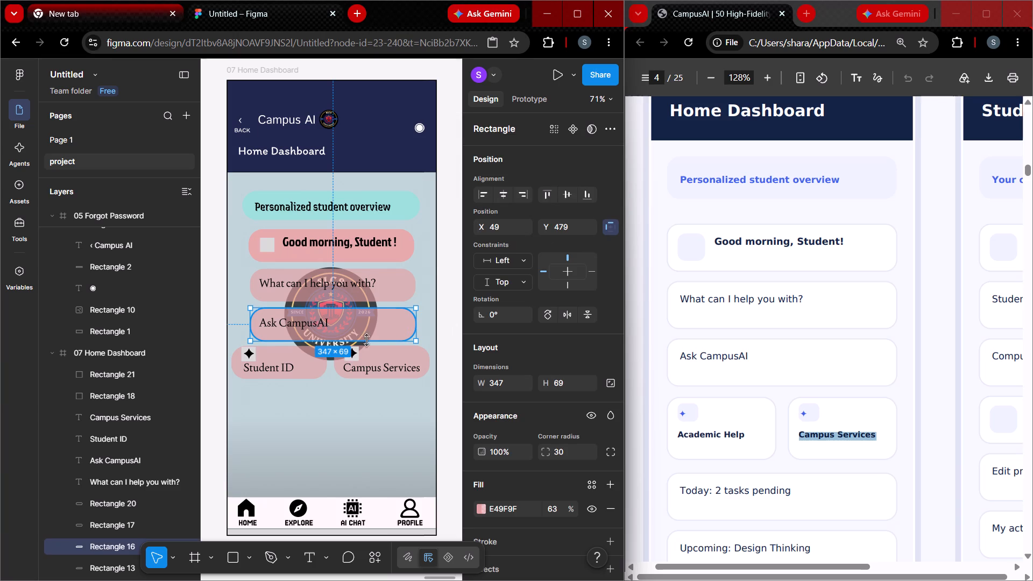
shift+click(310, 319)
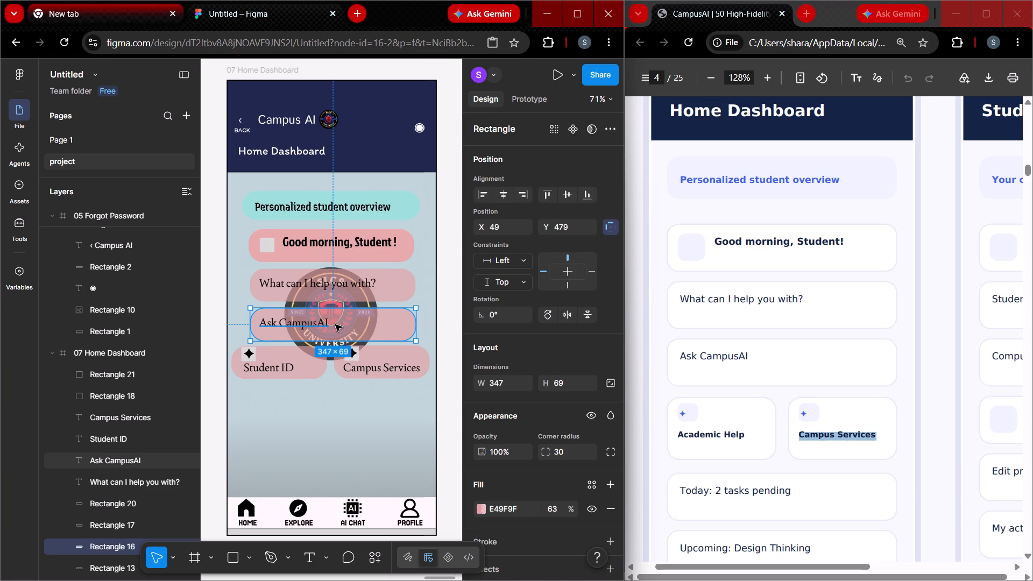
shift+drag(358, 326, 370, 409)
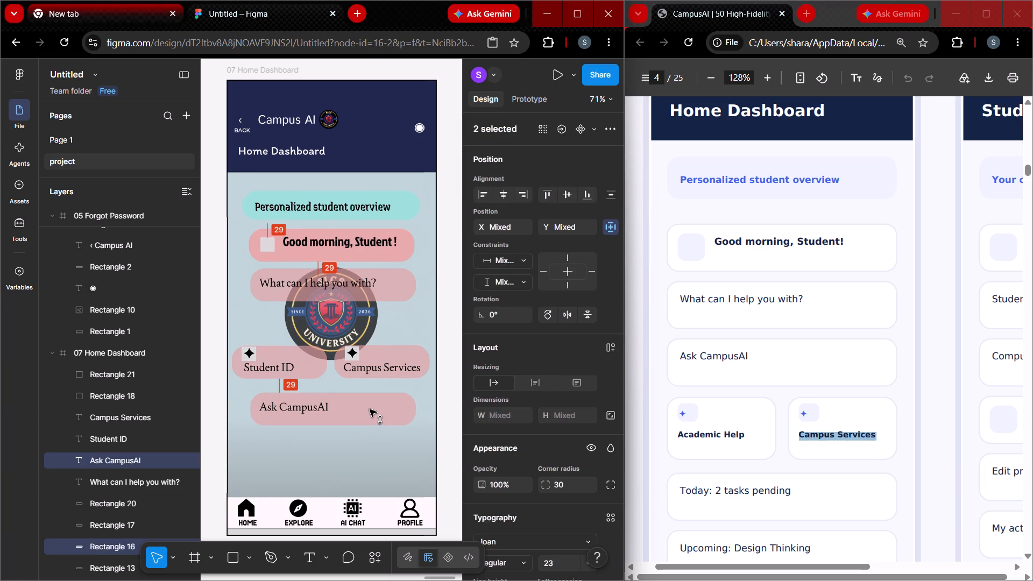
shift+drag(370, 409, 363, 404)
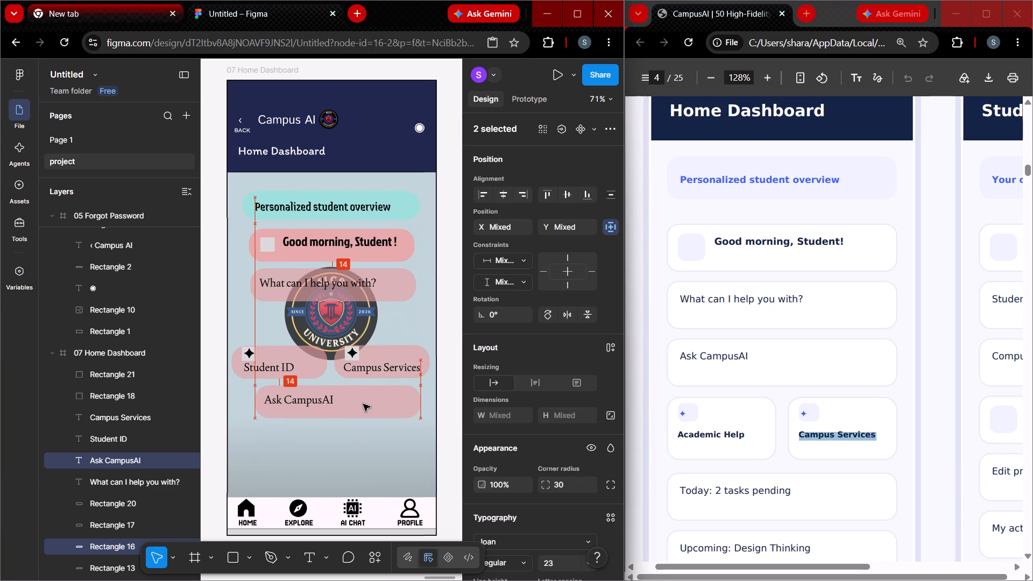
shift+drag(363, 404, 360, 406)
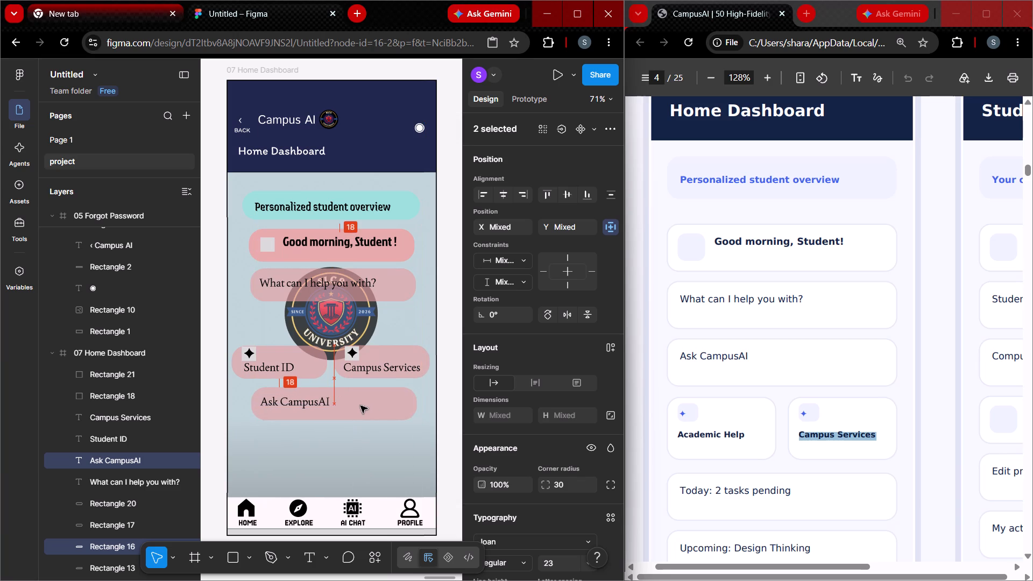
shift+drag(360, 406, 358, 404)
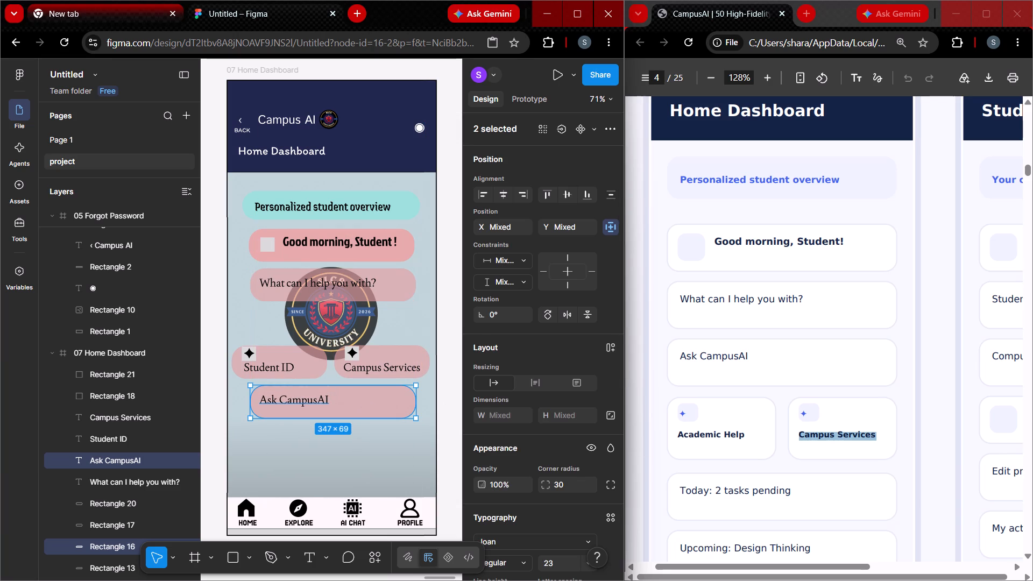
Replace the moved card's label with "Today: 2 tasks pending", copied from the PDF reference.
scroll(721, 507, down, 2)
triple_click(704, 351)
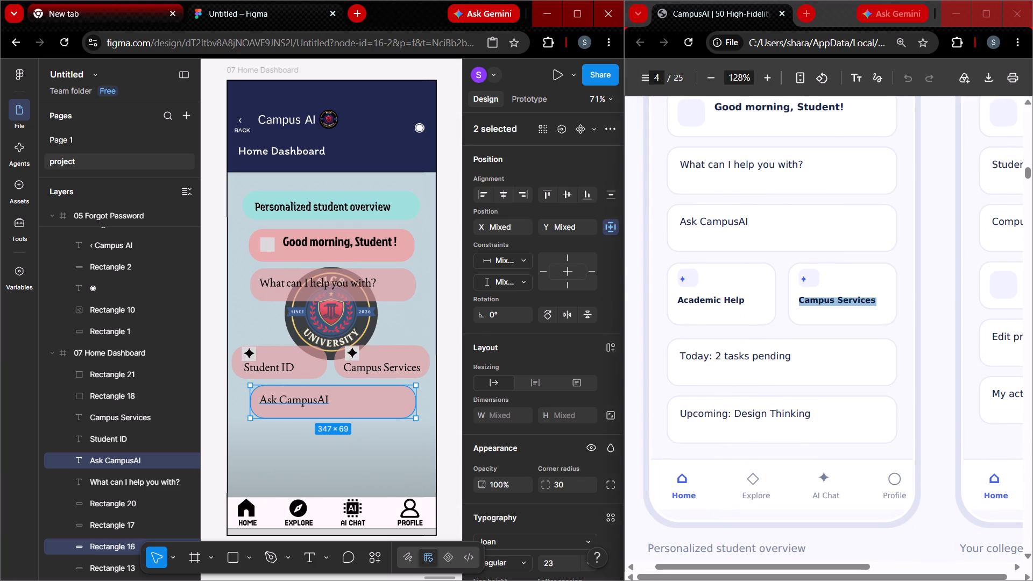
click(704, 351)
key(ctrl+c)
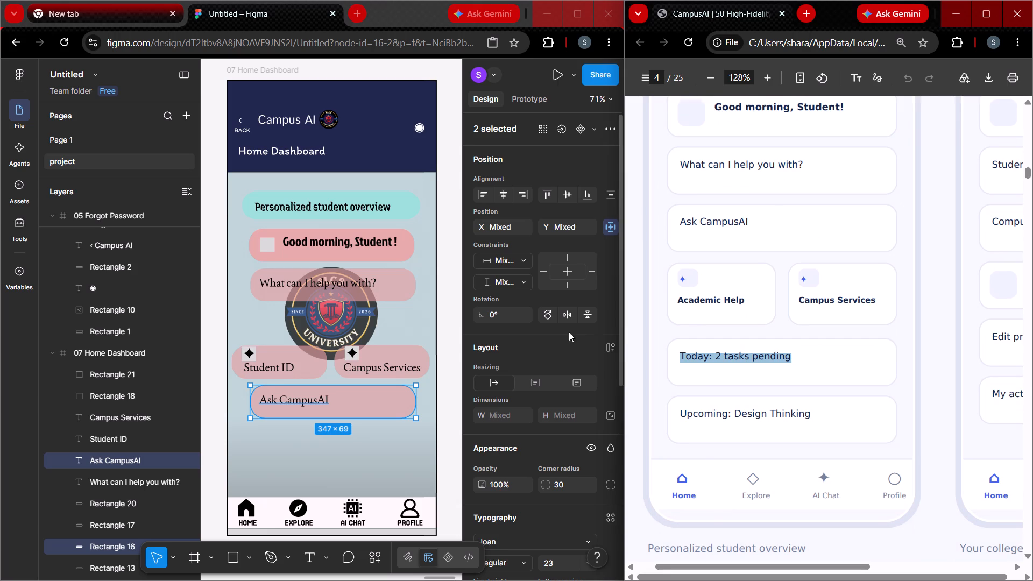
double_click(309, 400)
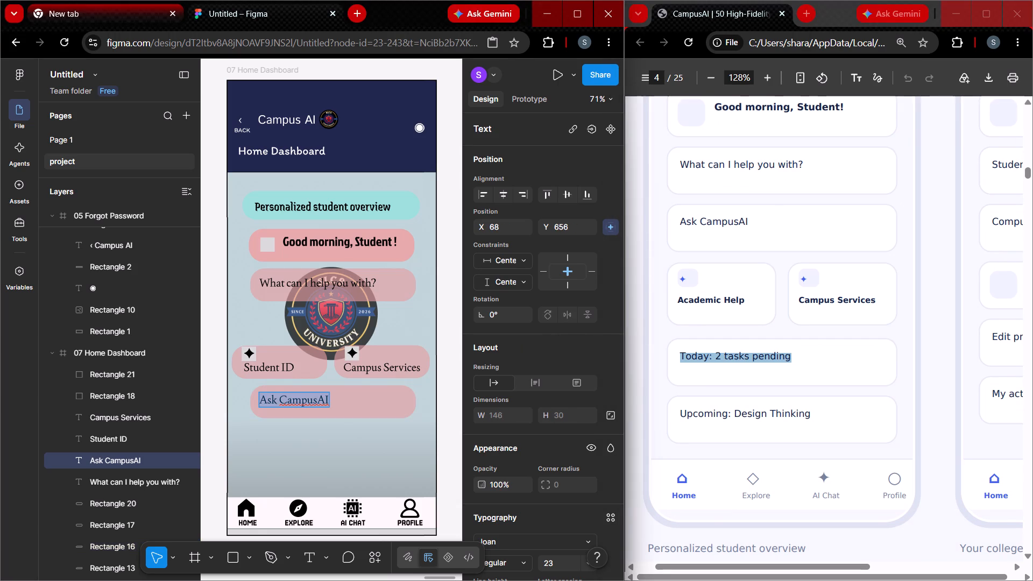
key(ctrl+v)
key(Escape)
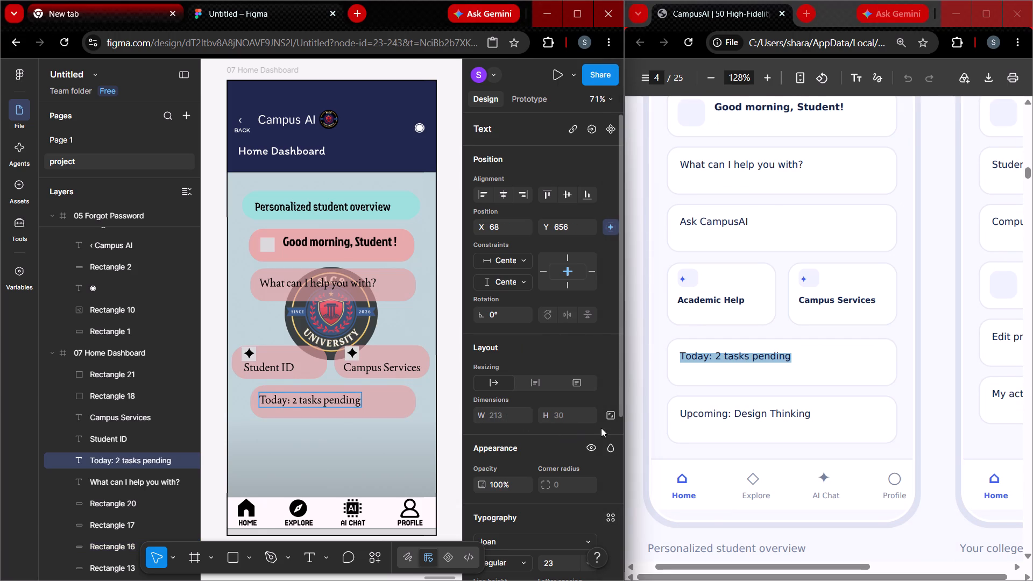
click(440, 401)
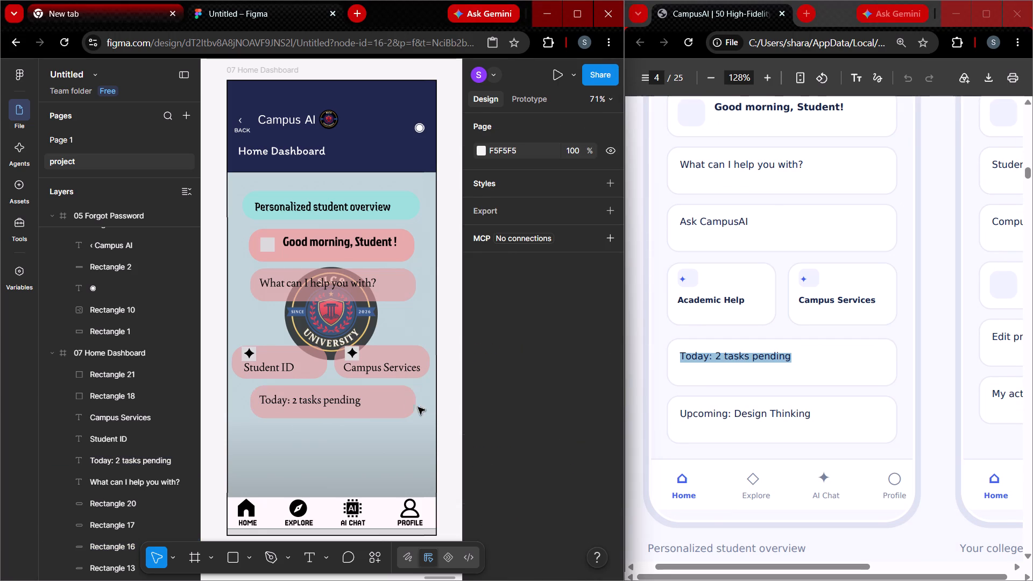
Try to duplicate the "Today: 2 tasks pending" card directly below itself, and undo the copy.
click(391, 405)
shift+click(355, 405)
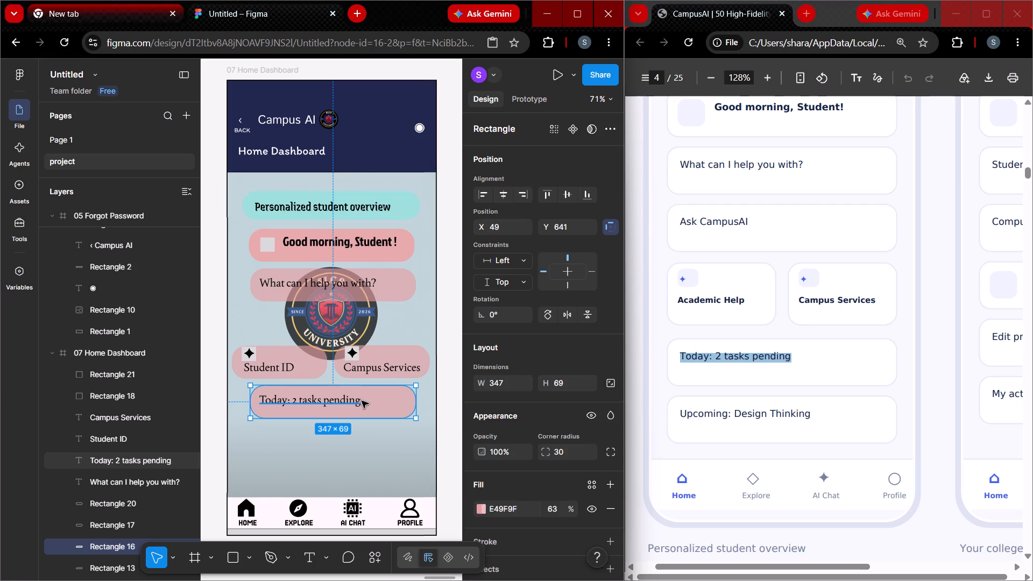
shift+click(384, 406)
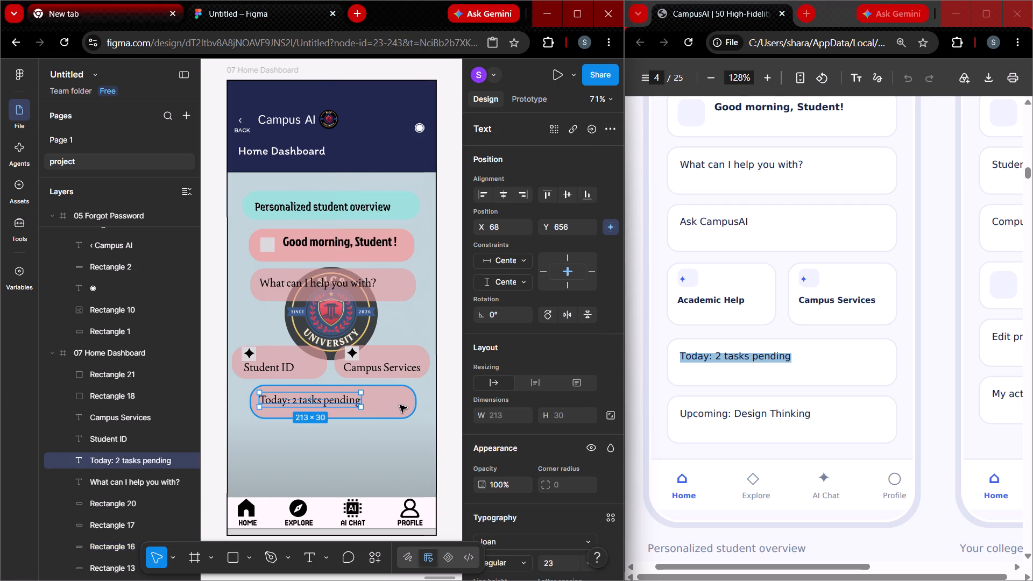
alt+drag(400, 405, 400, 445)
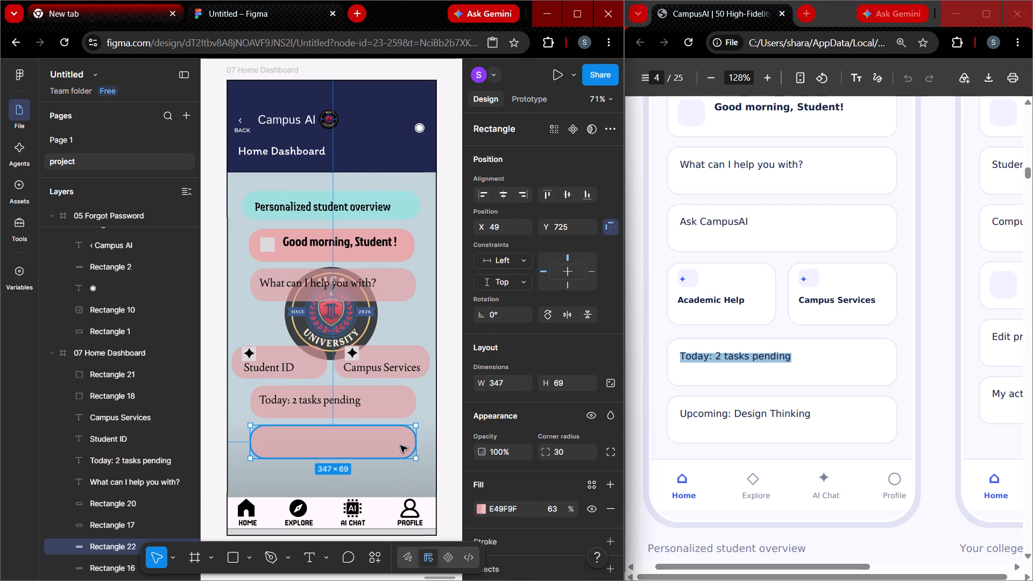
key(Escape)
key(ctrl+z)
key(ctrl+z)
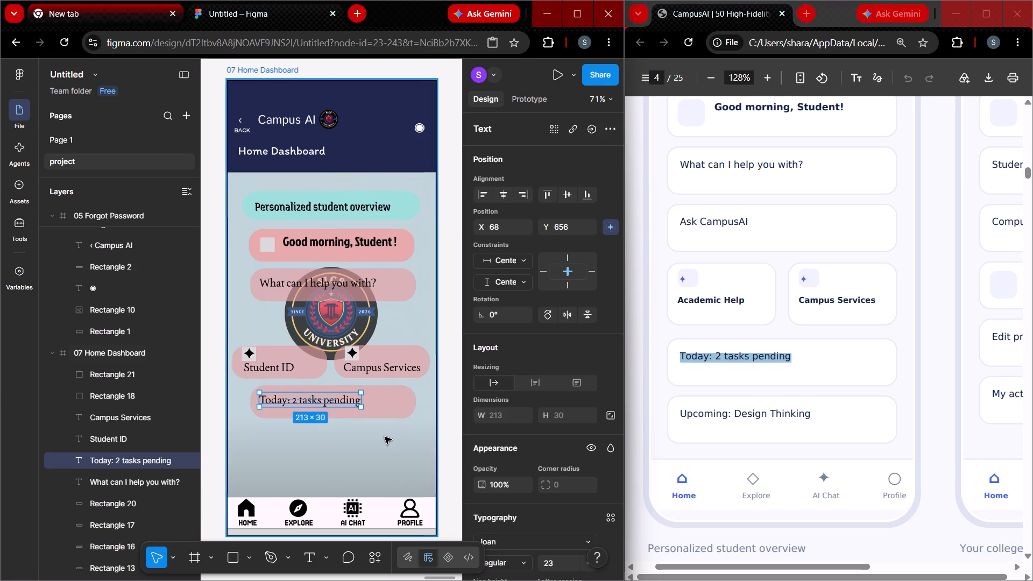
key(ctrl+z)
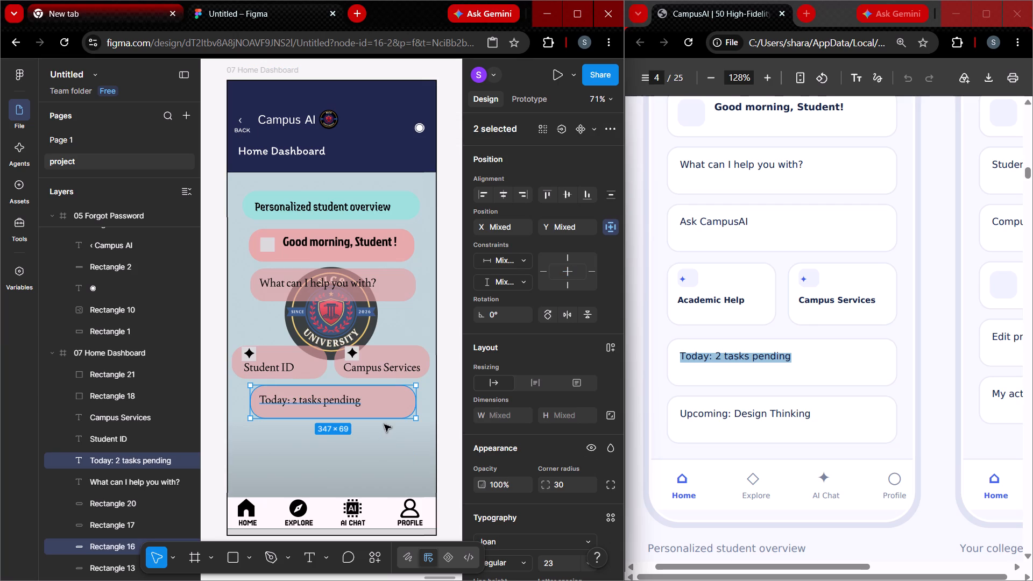
Duplicate the "Today: 2 tasks pending" card together with its label and place the copy directly below, aligned with the original.
shift+click(384, 403)
shift+click(350, 402)
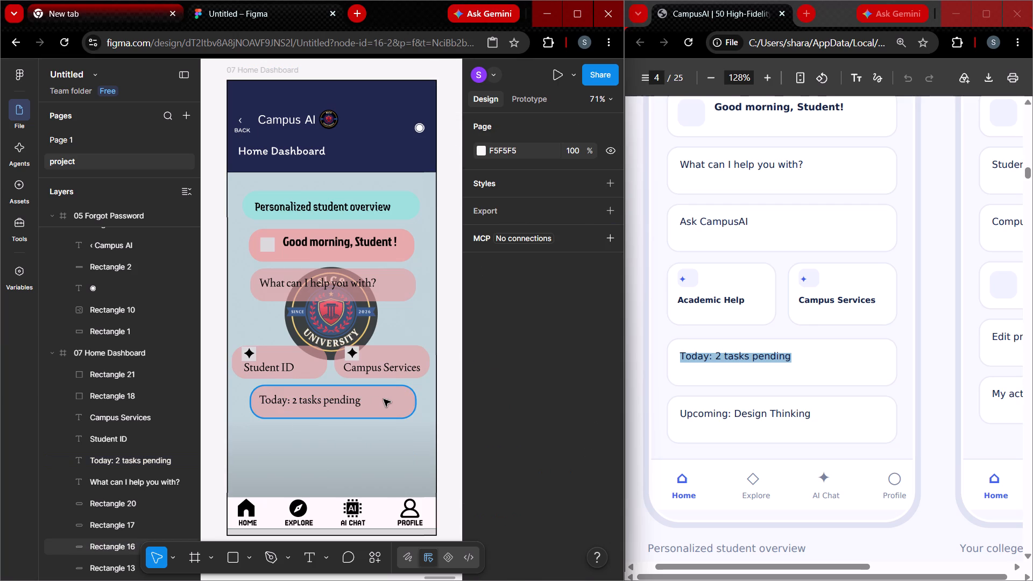
double_click(457, 438)
shift+click(391, 403)
shift+click(344, 405)
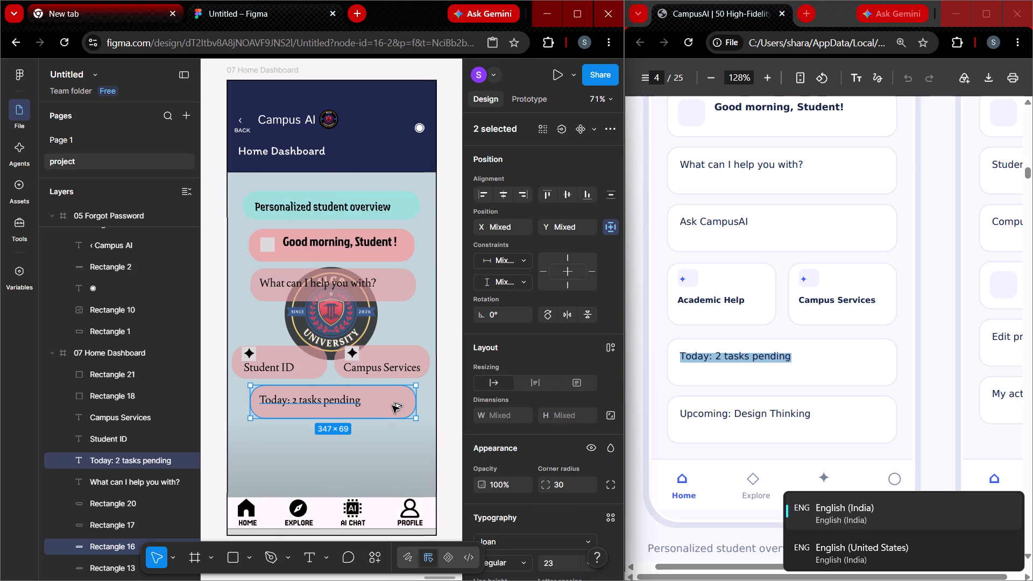
alt+drag(392, 406, 385, 457)
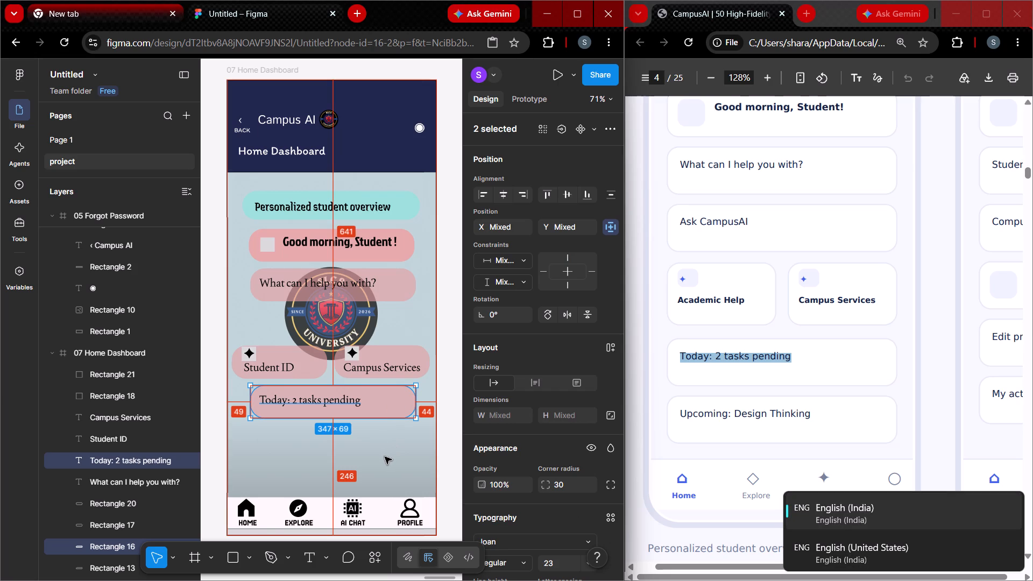
alt+drag(377, 405, 376, 444)
alt+drag(394, 401, 391, 433)
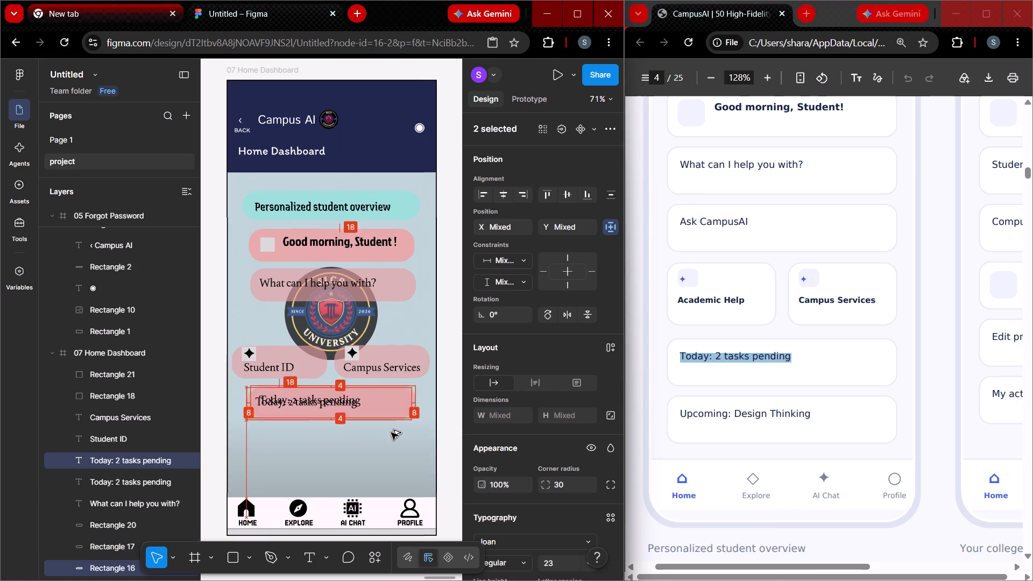
alt+drag(391, 433, 395, 443)
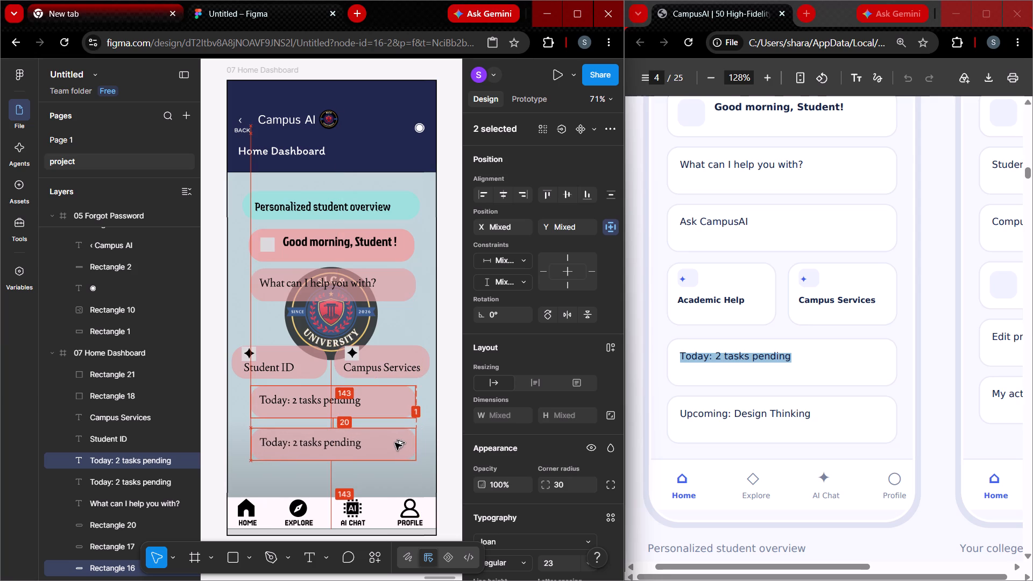
alt+drag(395, 443, 395, 442)
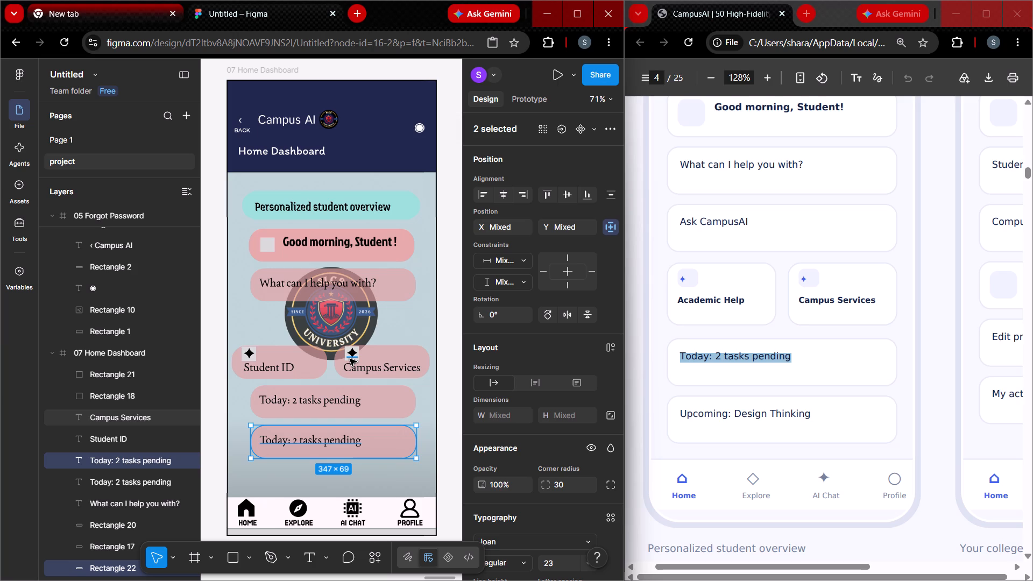
Replace the duplicated card's label with "Upcoming: Design Thinking", copied from the PDF reference.
triple_click(758, 410)
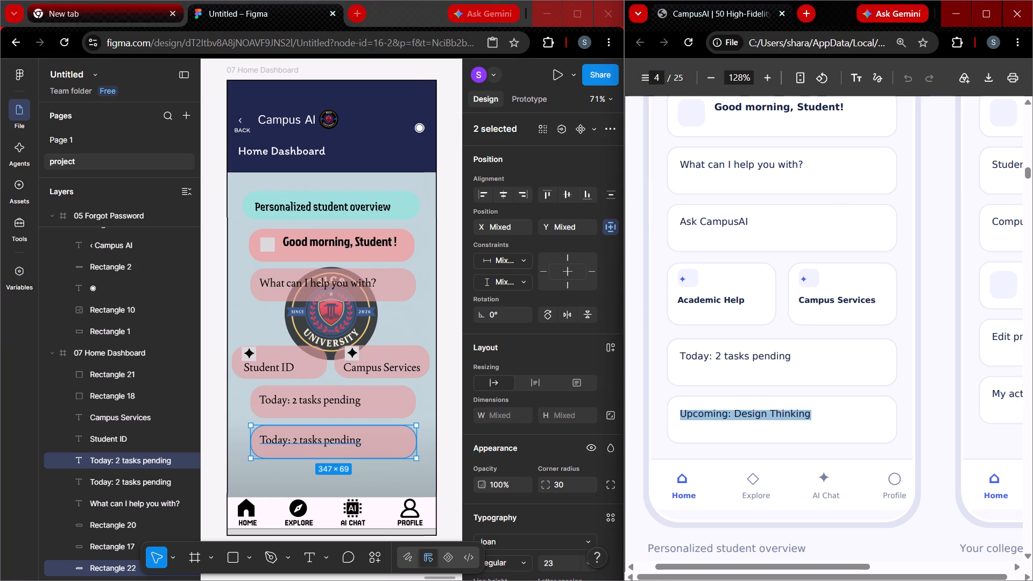
key(ctrl+c)
double_click(344, 444)
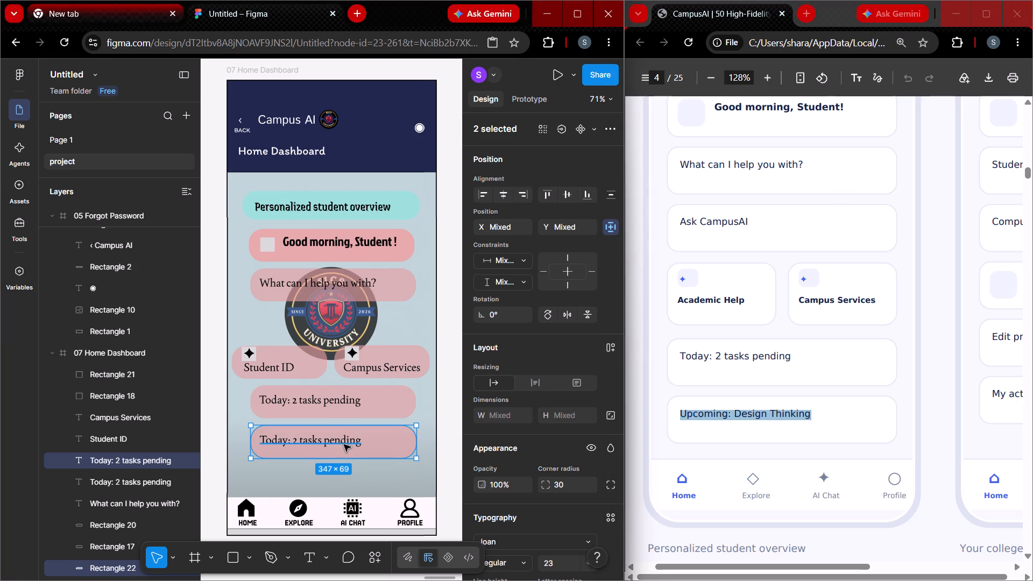
key(ctrl+v)
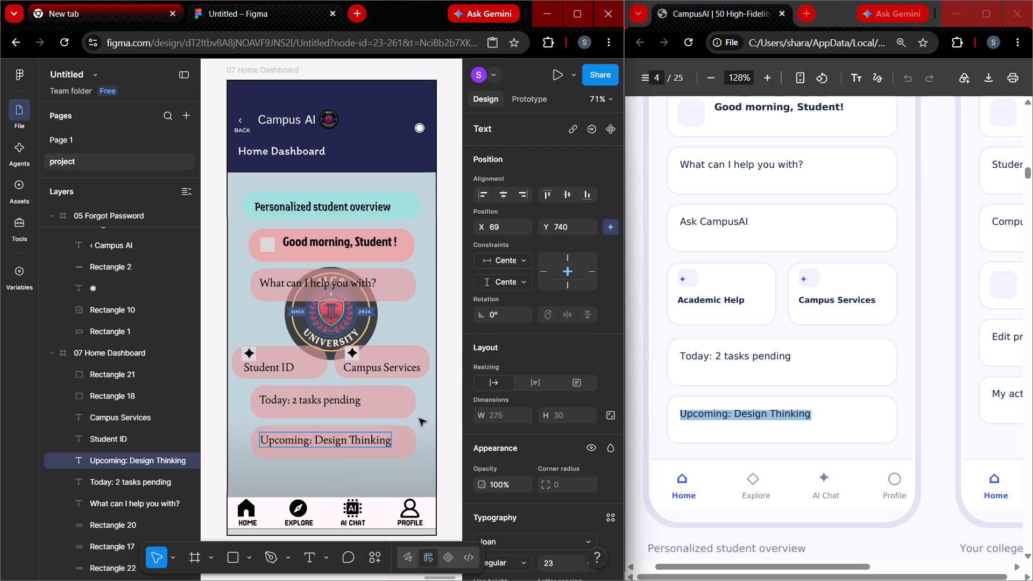
click(447, 408)
click(455, 405)
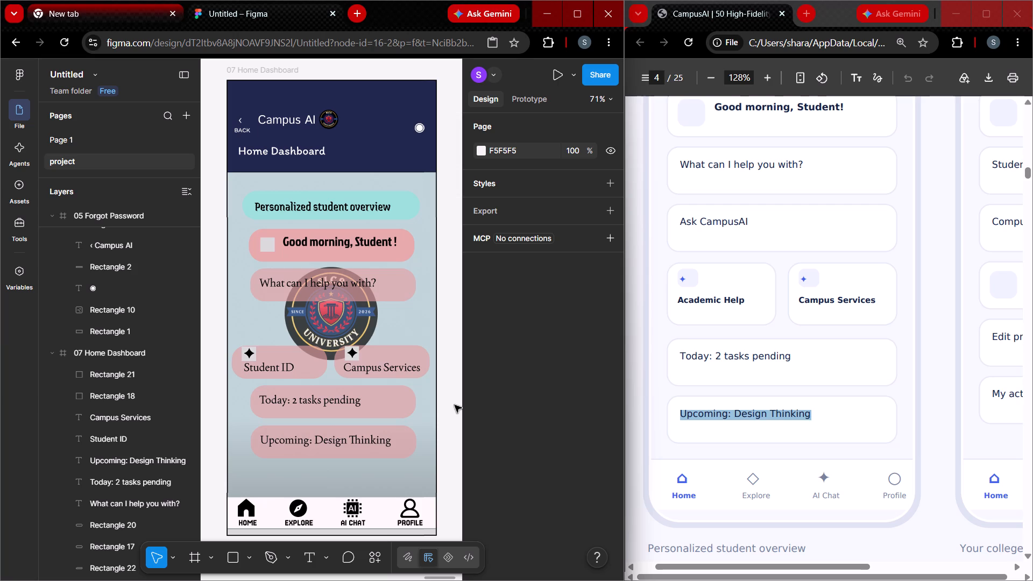
Examine the full 07 Home Dashboard and 08 Student Profile screens in the PDF reference.
scroll(765, 369, down, 1)
ctrl+scroll(765, 369, down, 4)
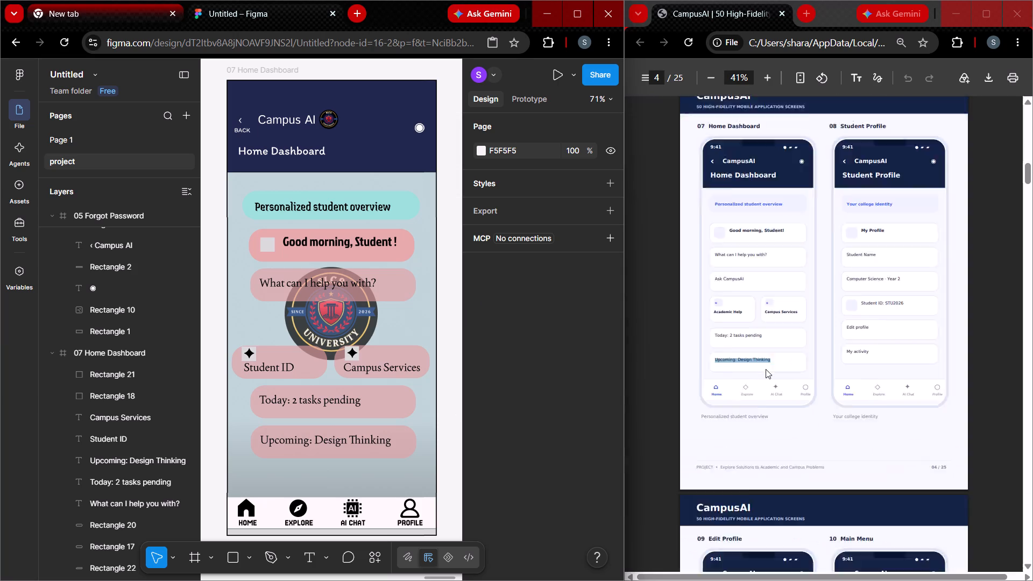
ctrl+scroll(766, 369, up, 2)
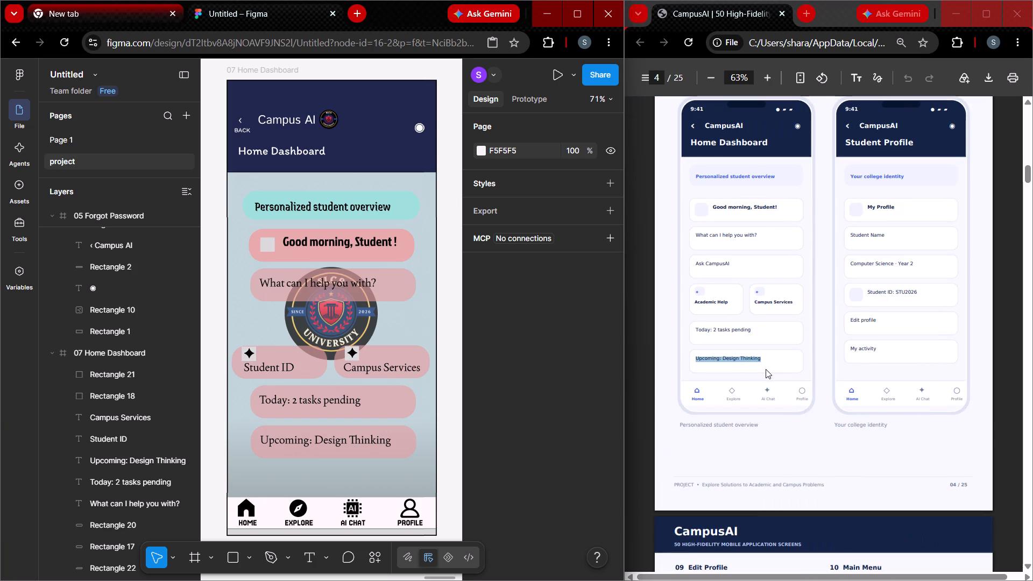
ctrl+scroll(766, 369, up, 1)
middle_drag(815, 369, 785, 435)
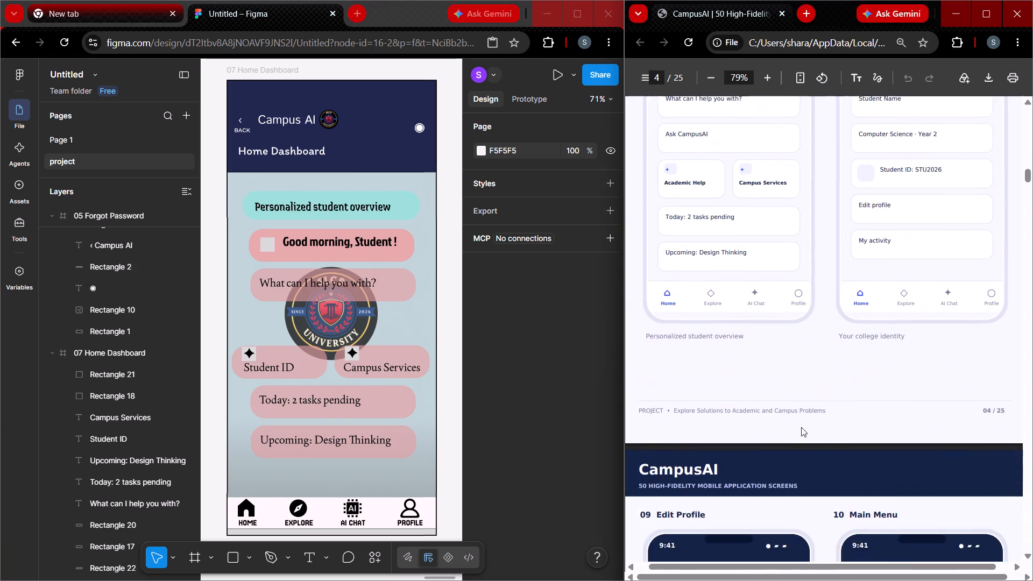
scroll(803, 425, up, 1)
scroll(844, 400, up, 1)
scroll(976, 385, up, 1)
middle_click(976, 385)
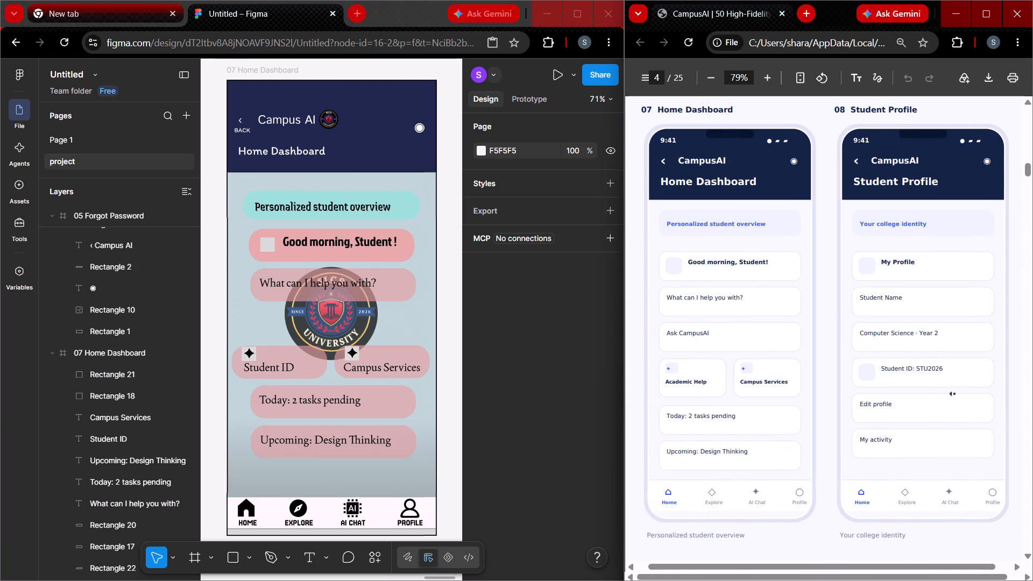
Examine the header, cards and labels of the 08 Student Profile screen in the PDF reference.
click(995, 381)
scroll(926, 374, up, 1)
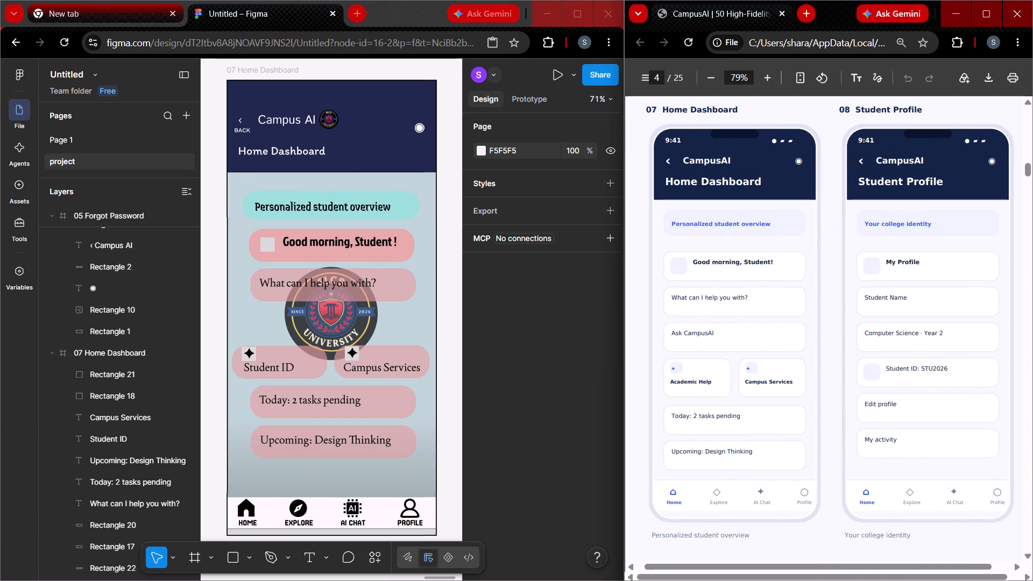
ctrl+scroll(926, 374, up, 1)
scroll(926, 374, down, 1)
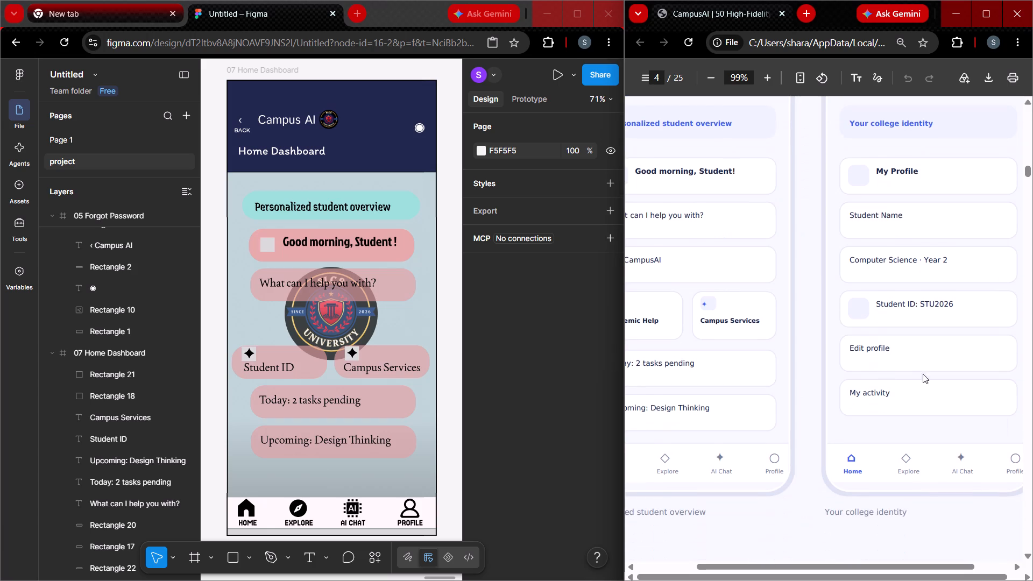
middle_click(857, 372)
middle_click(968, 371)
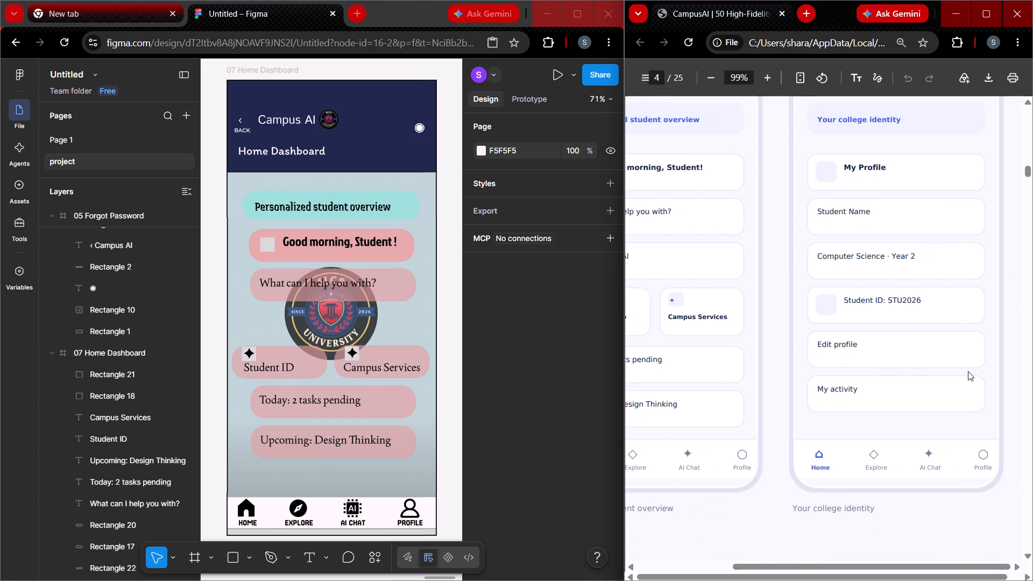
scroll(966, 374, up, 2)
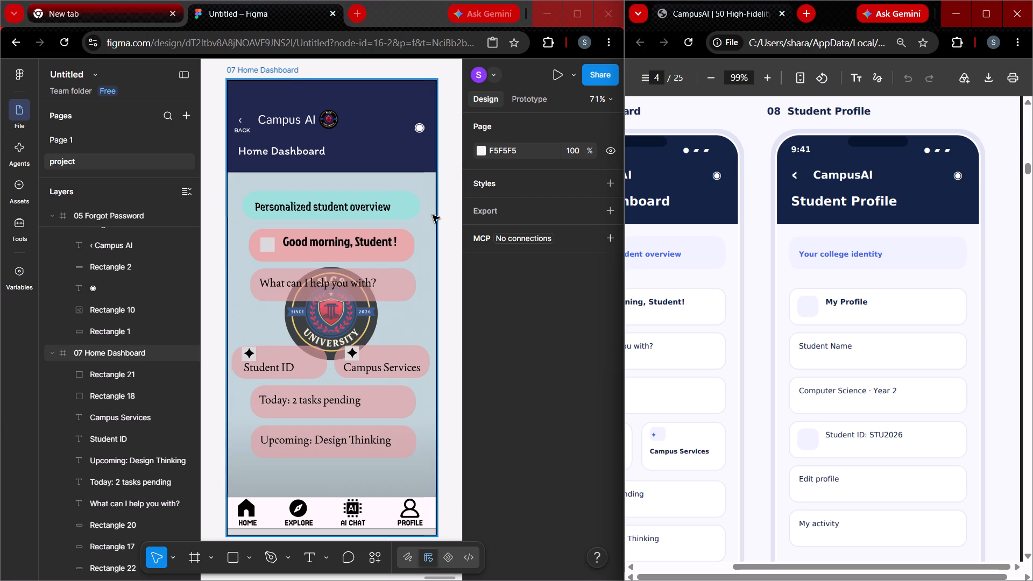
Duplicate the 07 Home Dashboard frame and place the copy beside the original, top-aligned with a gap of 74.
ctrl+scroll(433, 215, down, 2)
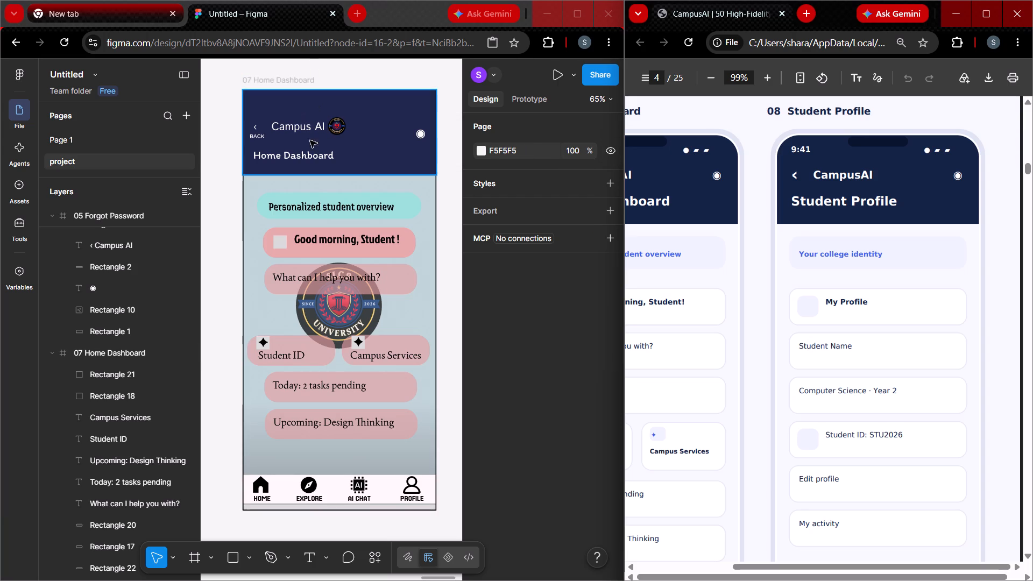
scroll(320, 160, down, 5)
ctrl+scroll(330, 178, down, 4)
ctrl+scroll(330, 178, up, 2)
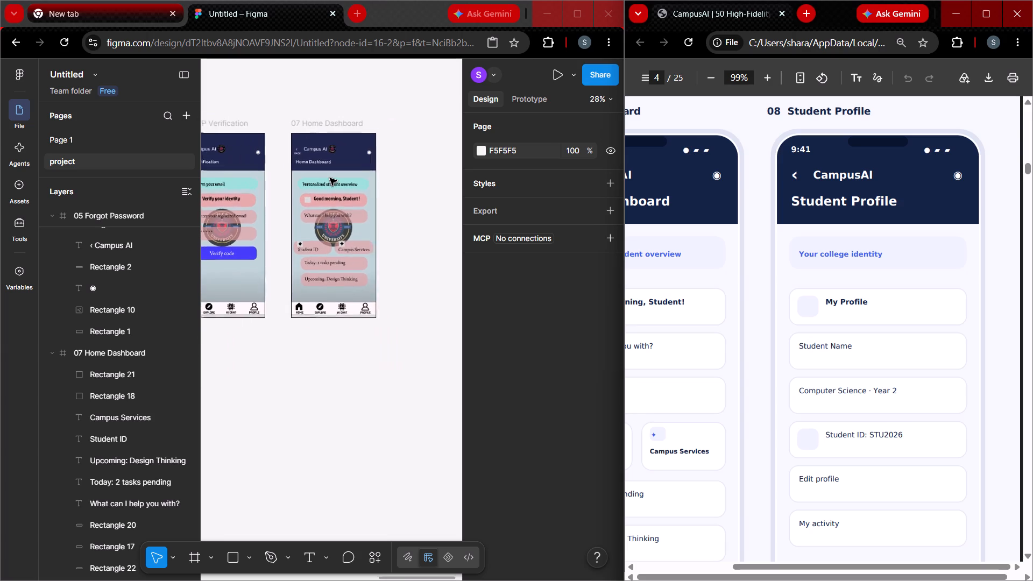
ctrl+scroll(330, 178, up, 12)
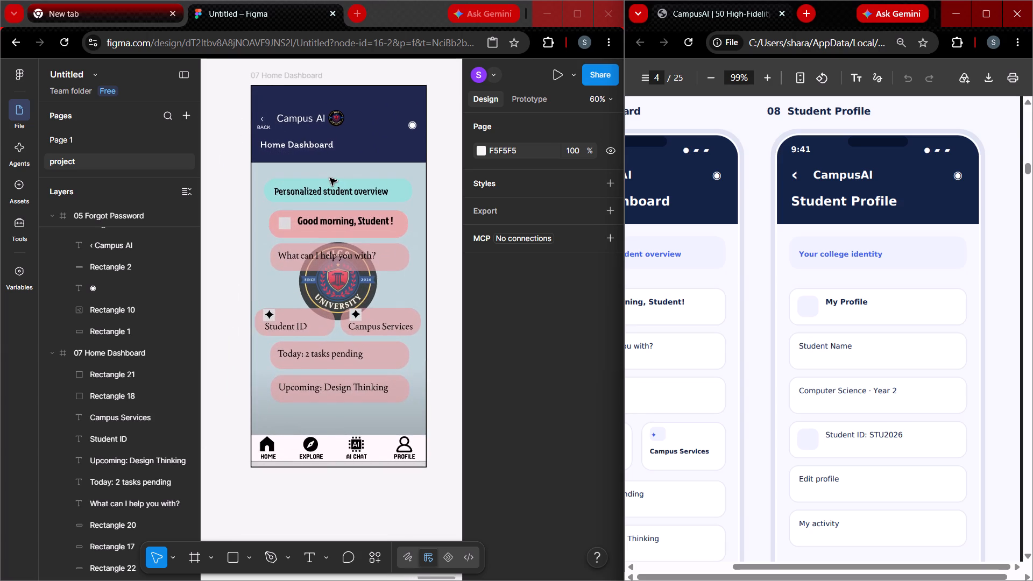
ctrl+scroll(330, 178, up, 3)
scroll(330, 178, up, 2)
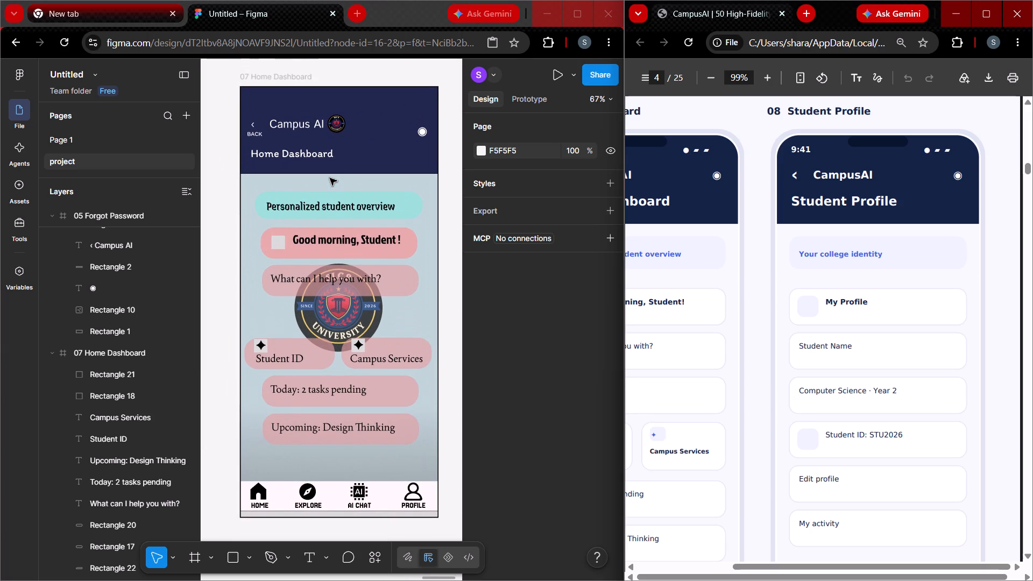
click(257, 82)
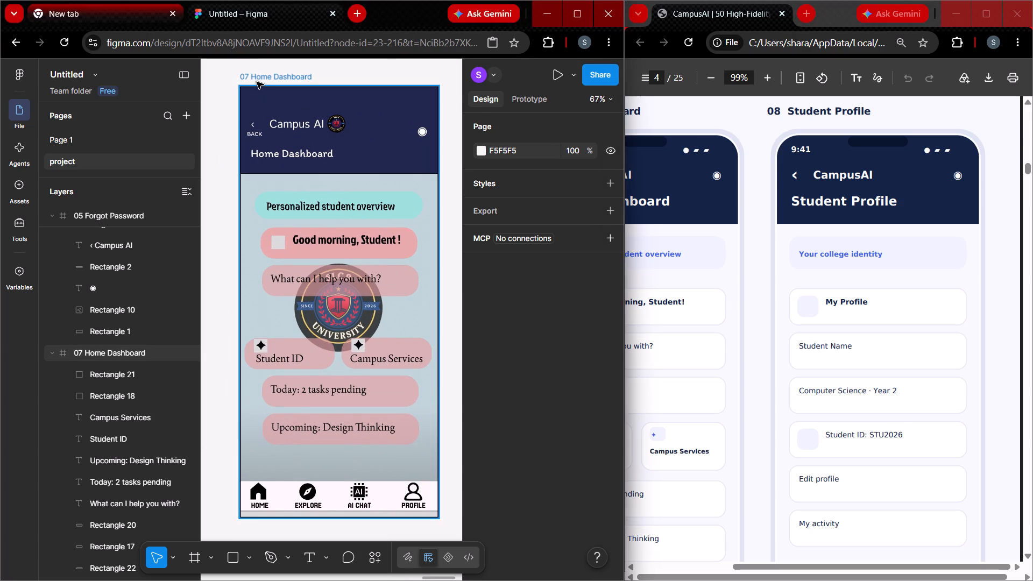
alt+click(263, 80)
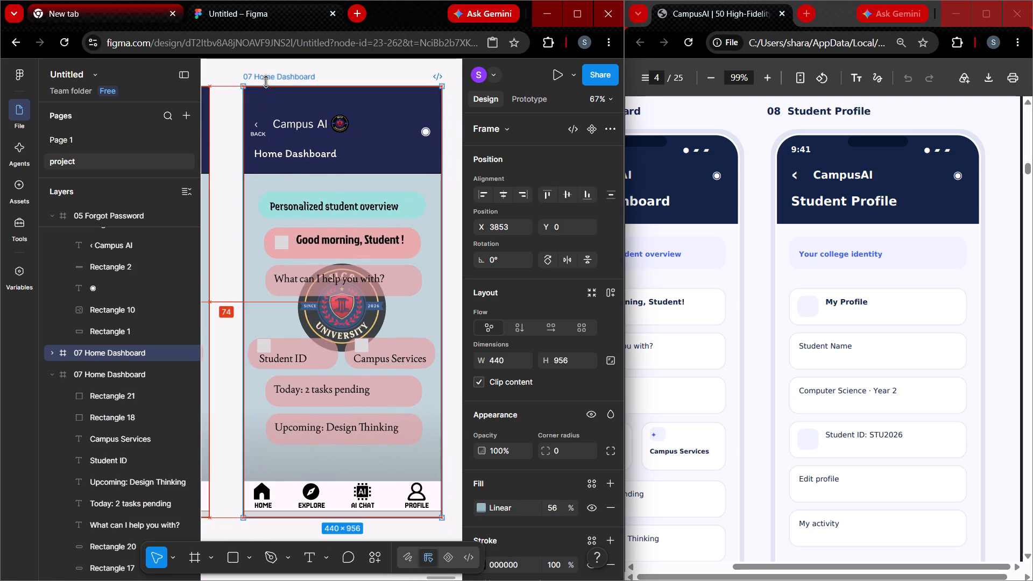
Rename the duplicated frame to "08 Student Profile", copied from the PDF reference.
triple_click(839, 111)
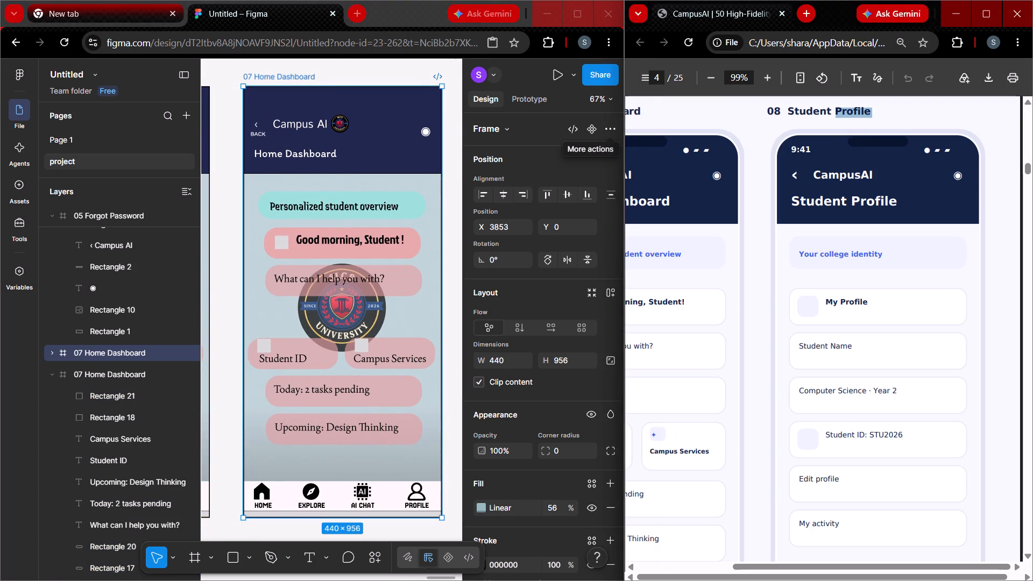
key(ctrl+c)
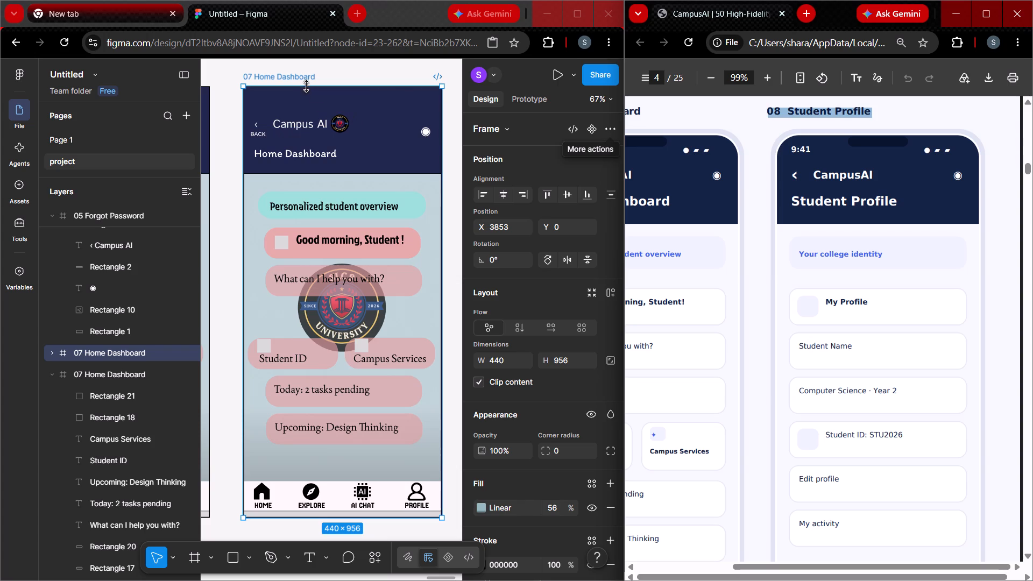
double_click(306, 76)
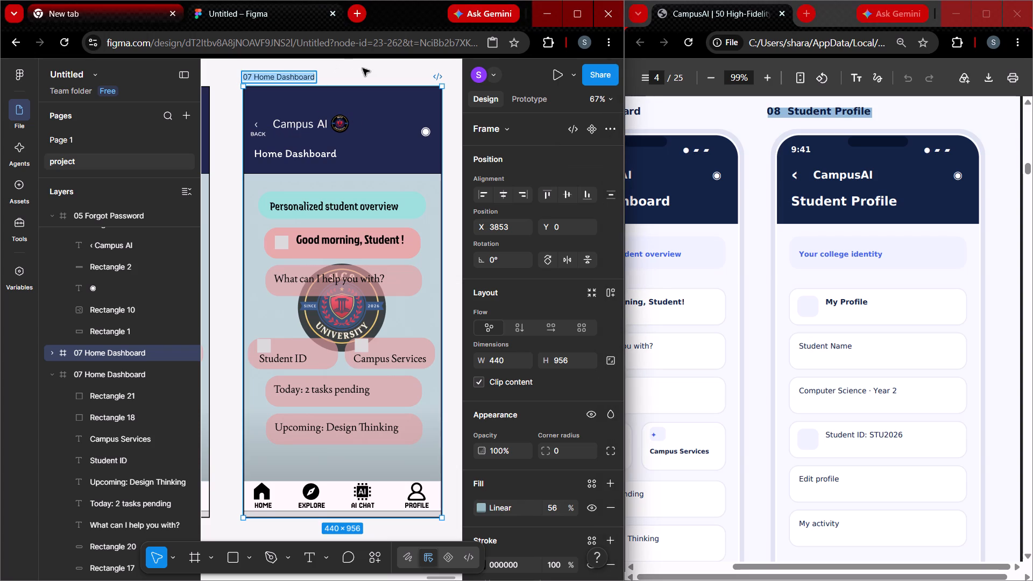
key(ctrl+v)
key(Escape)
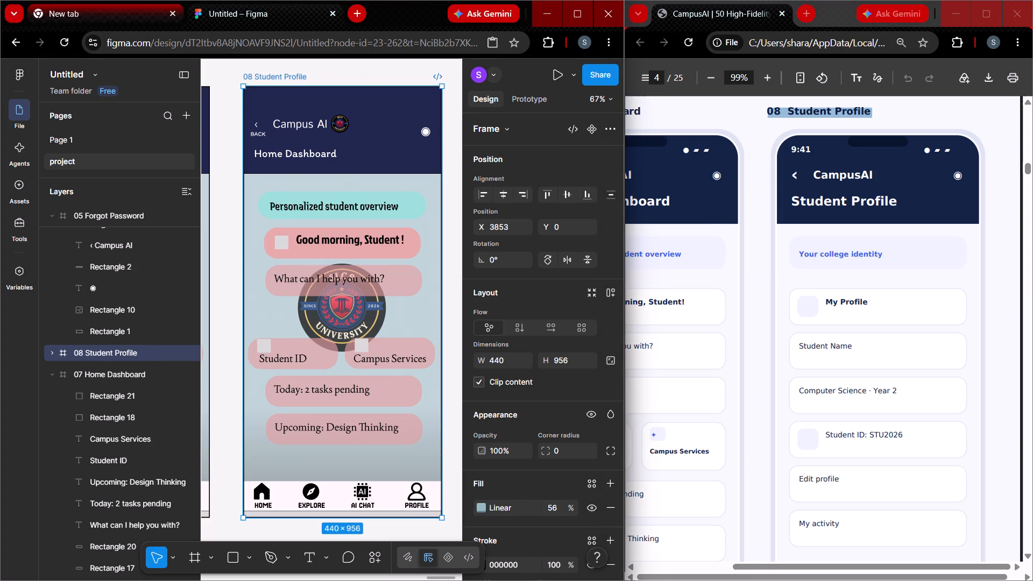
Replace the "Personalized student overview" banner text in the 08 Student Profile frame with "Your college identity" from the PDF.
triple_click(824, 253)
key(ctrl+c)
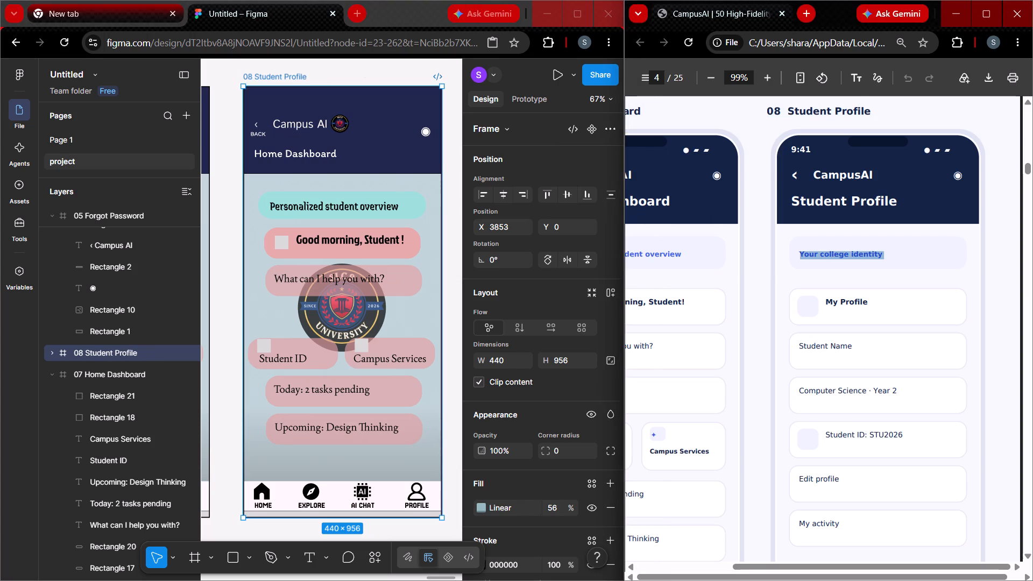
double_click(354, 210)
double_click(363, 207)
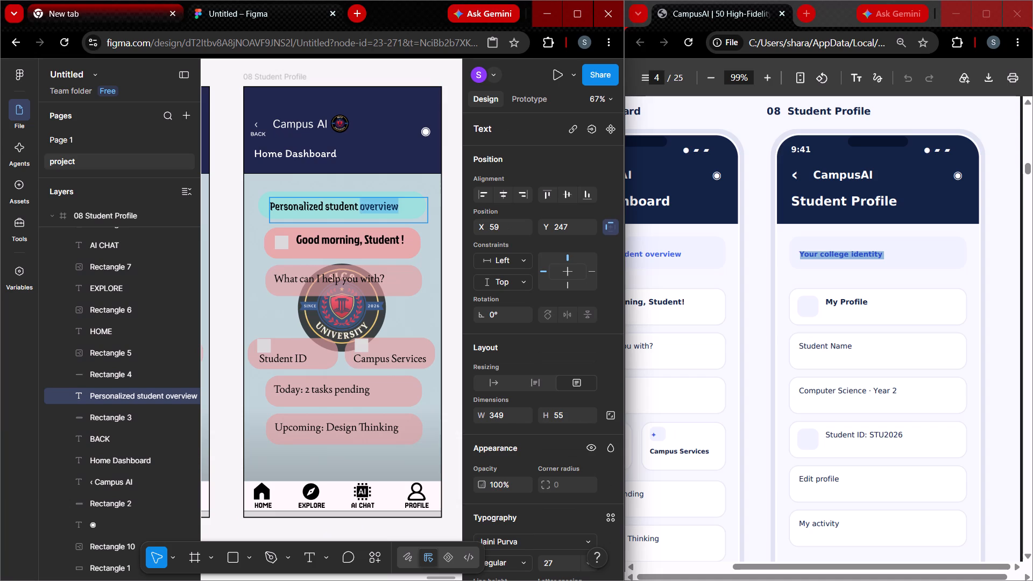
click(363, 207)
key(ctrl+v)
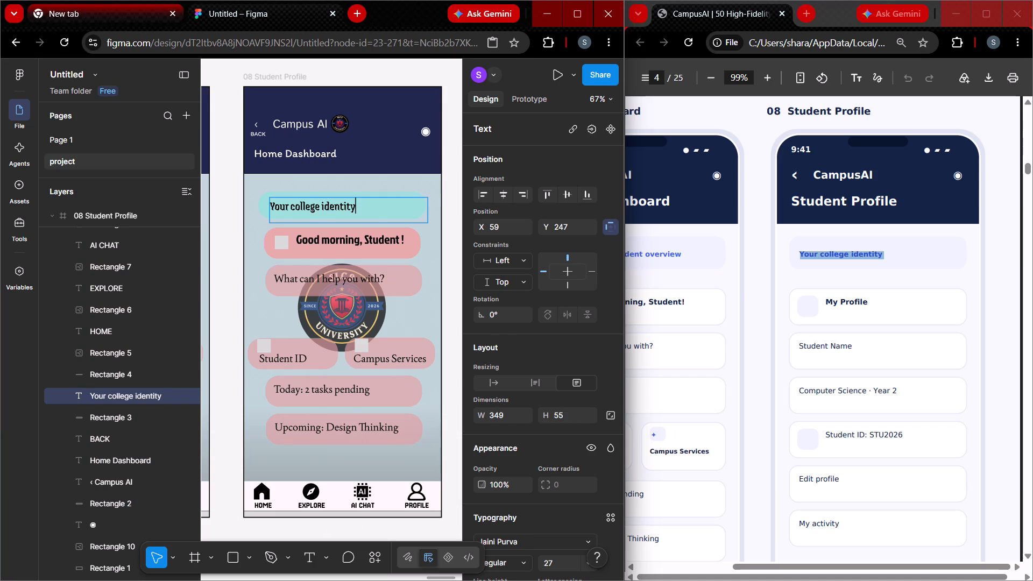
key(Escape)
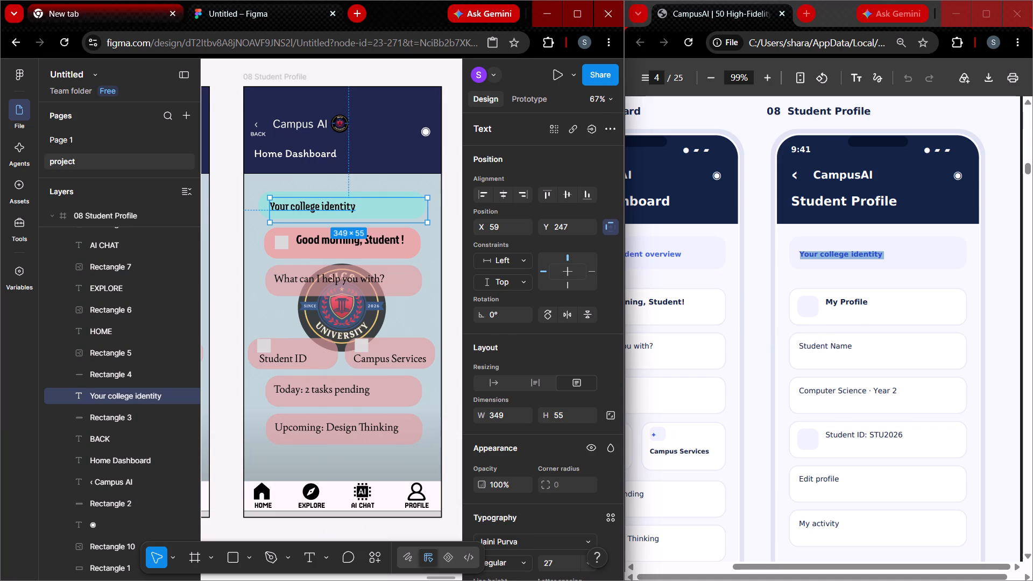
Replace the "Good morning, Student !" card label in the 08 Student Profile frame with "My Profile" from the PDF.
triple_click(850, 304)
key(ctrl+c)
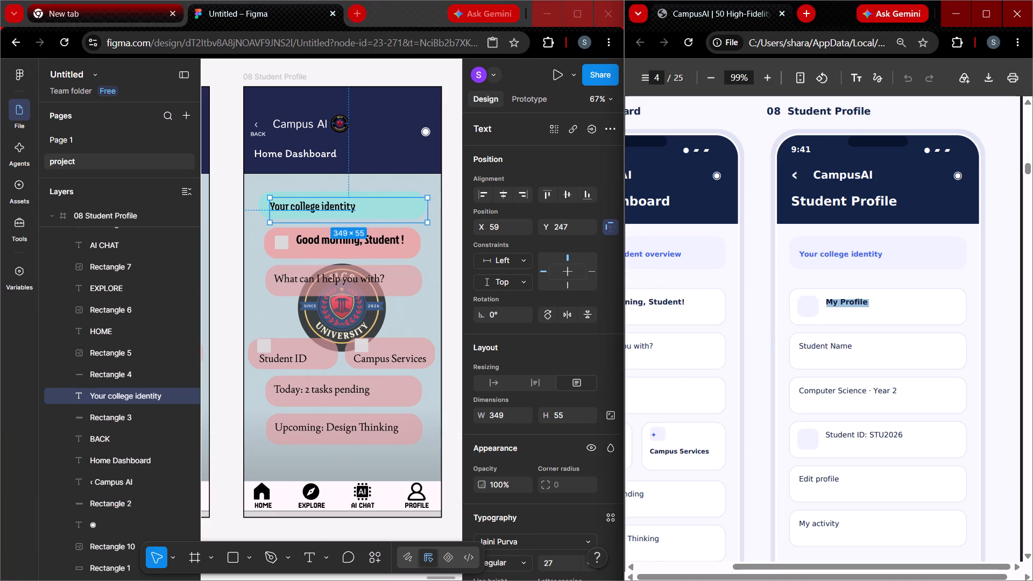
double_click(327, 235)
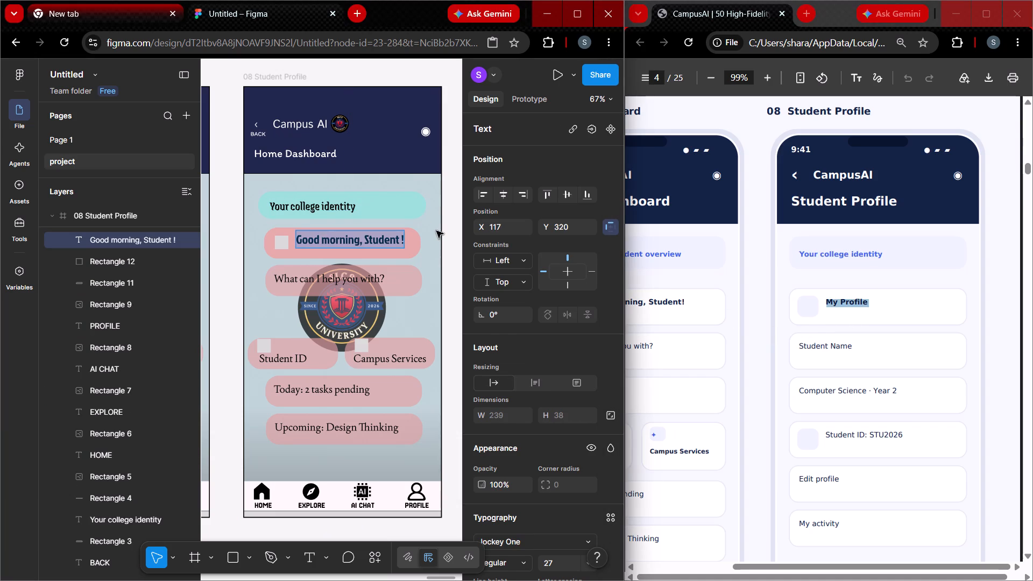
key(ctrl+v)
key(Escape)
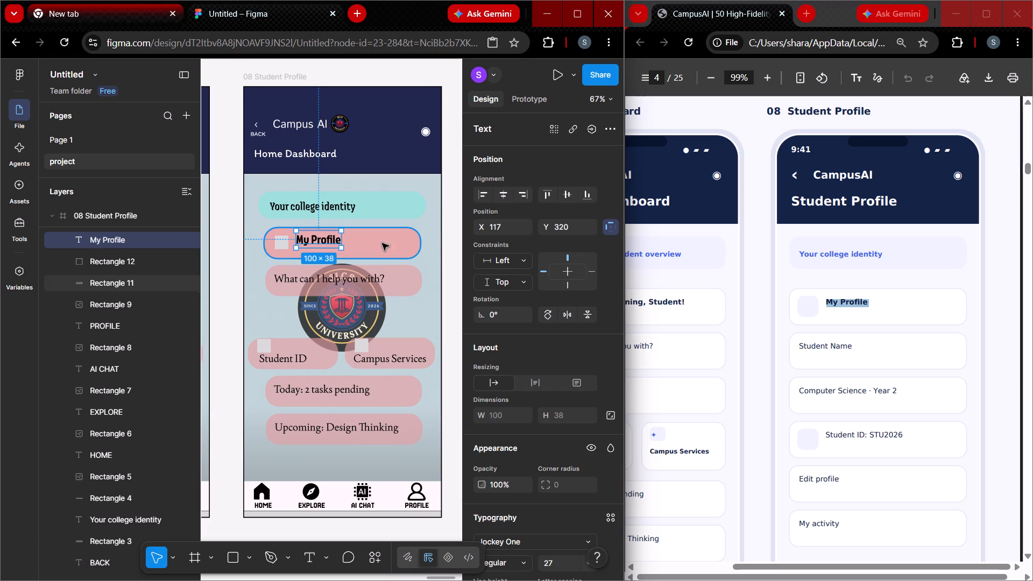
key(Escape)
Replace the "What can I help you with?" card label in the 08 Student Profile frame with "Student Name" from the PDF.
click(723, 292)
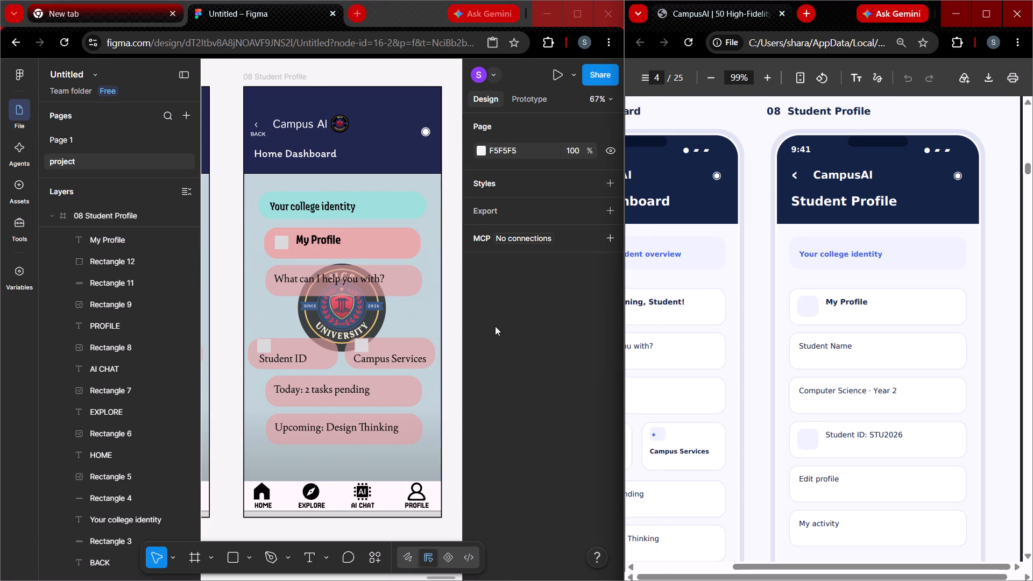
double_click(816, 350)
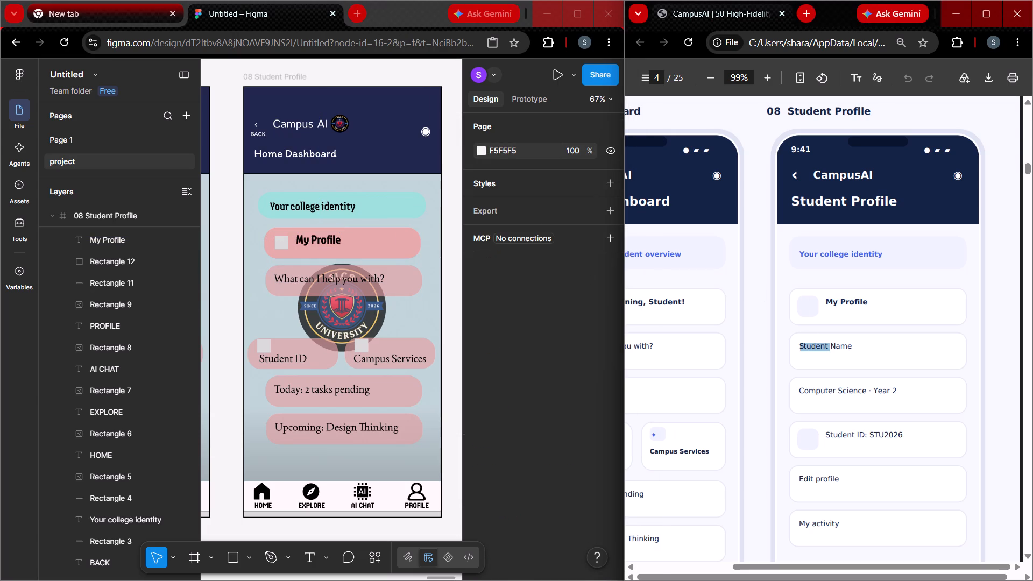
double_click(816, 350)
click(816, 350)
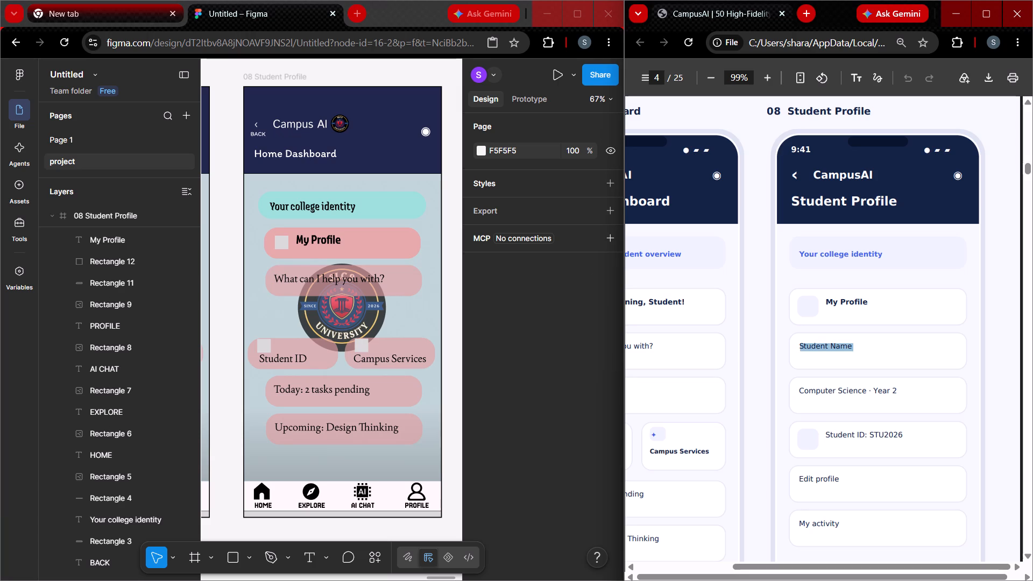
key(ctrl+c)
double_click(352, 283)
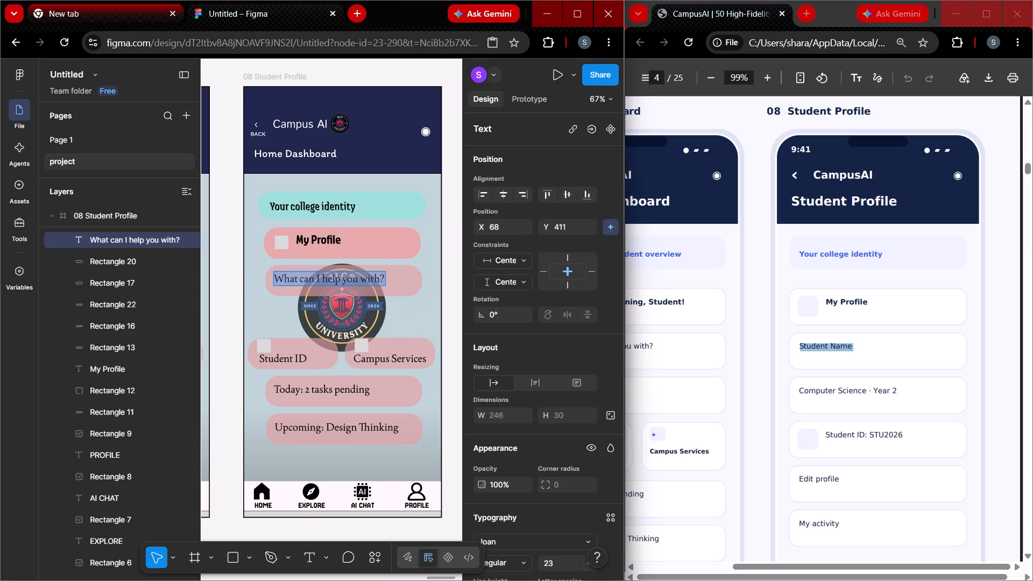
key(ctrl+v)
key(Escape)
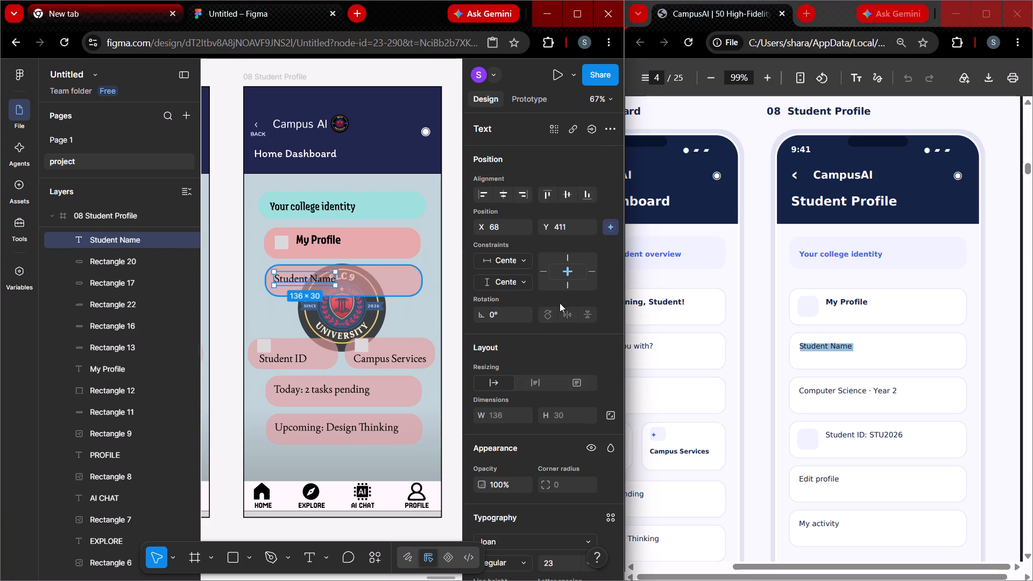
Move the Student ID and Campus Services cards in 07 Home Dashboard, with their labels and star icons, up 70 px toward the "What can I help you with?" card.
middle_drag(362, 328, 418, 329)
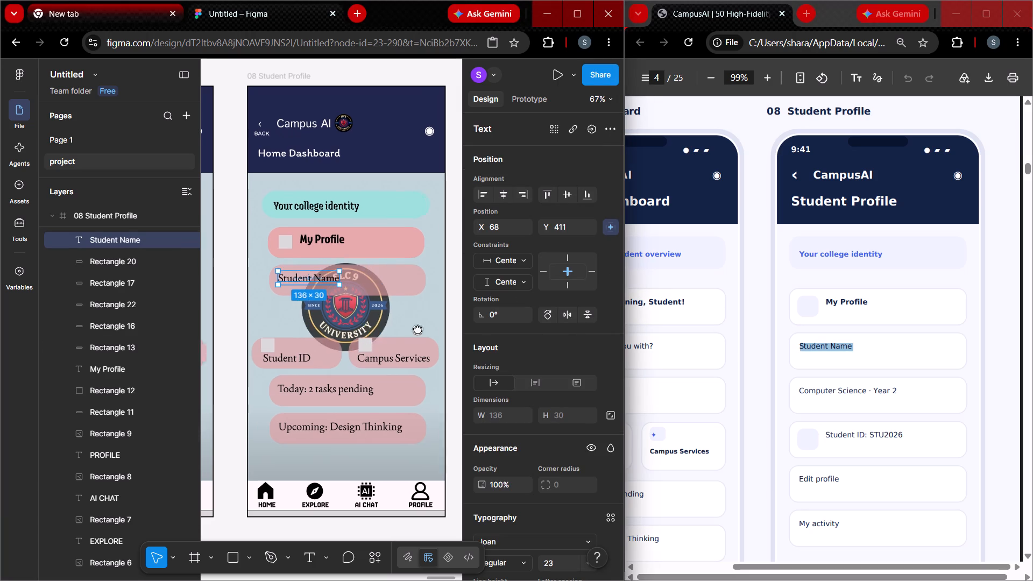
middle_drag(418, 329, 513, 335)
middle_drag(317, 339, 477, 341)
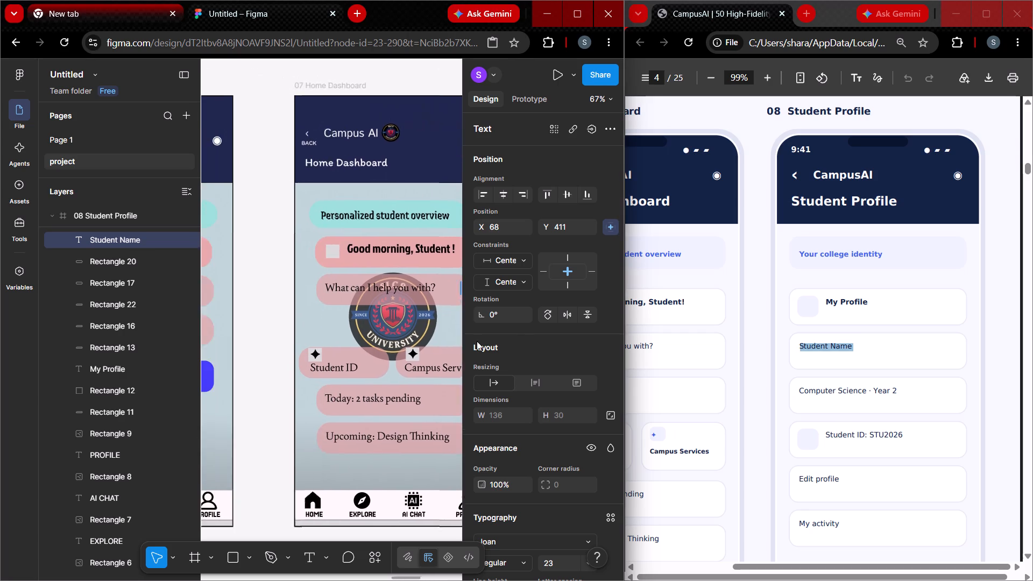
middle_drag(477, 341, 394, 342)
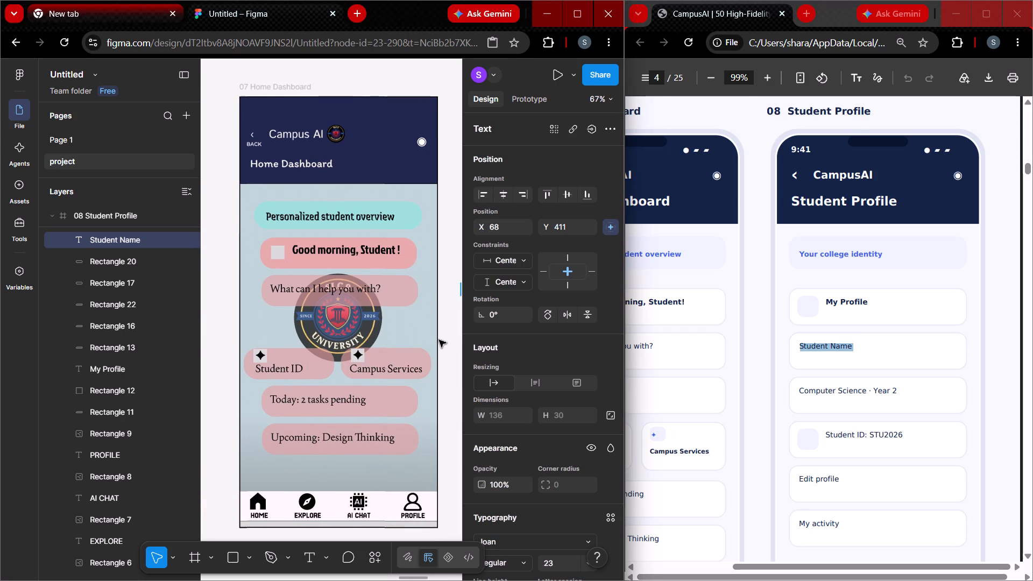
scroll(439, 340, up, 1)
click(438, 339)
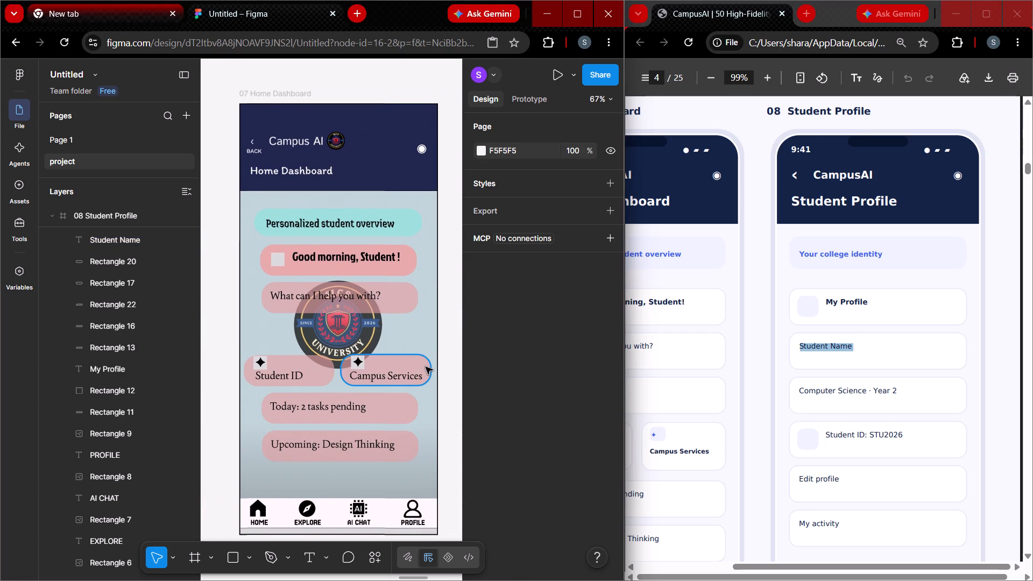
ctrl+scroll(413, 378, down, 3)
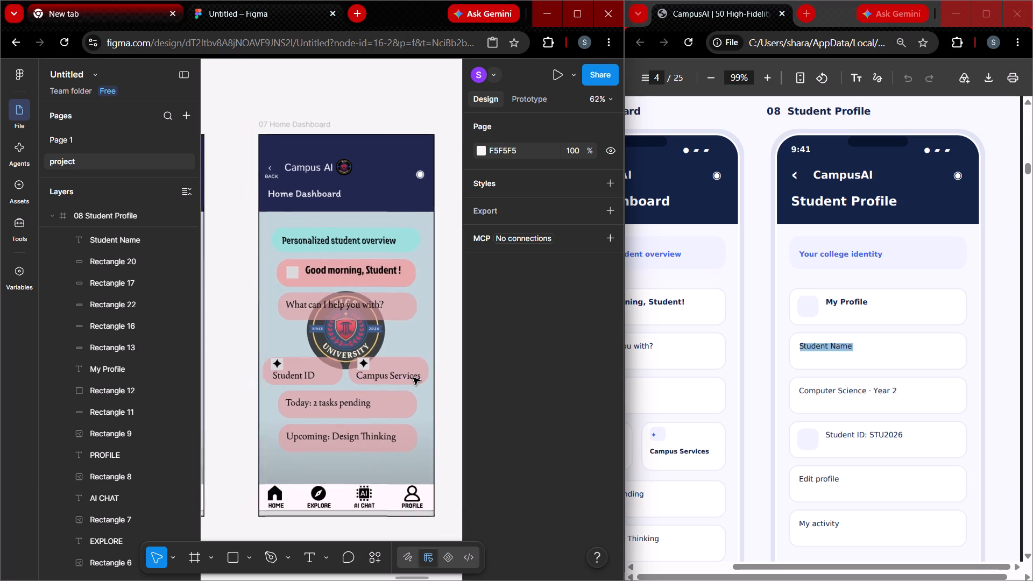
ctrl+scroll(413, 378, down, 1)
ctrl+scroll(413, 378, up, 9)
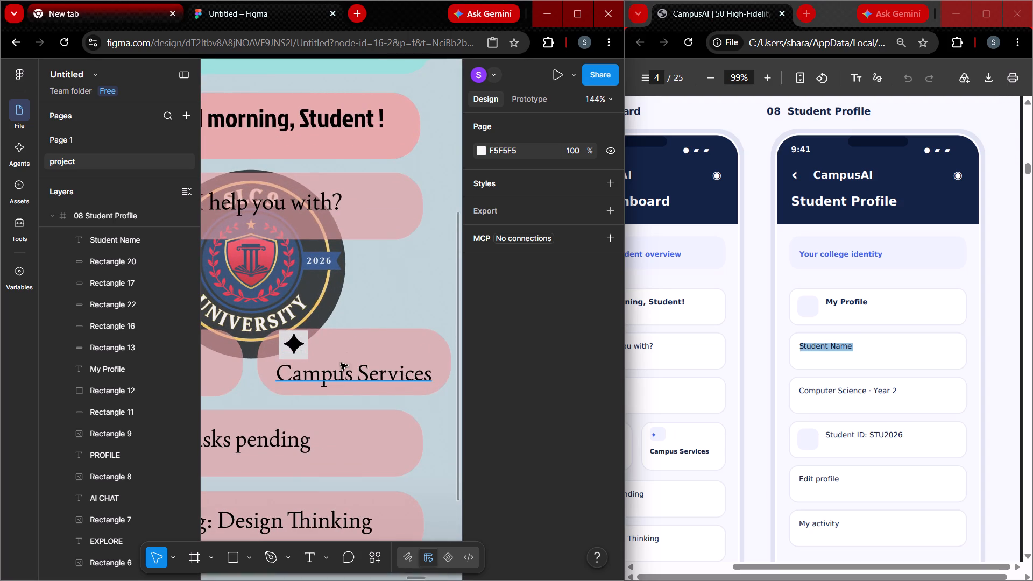
shift+click(346, 370)
shift+click(379, 349)
shift+click(306, 353)
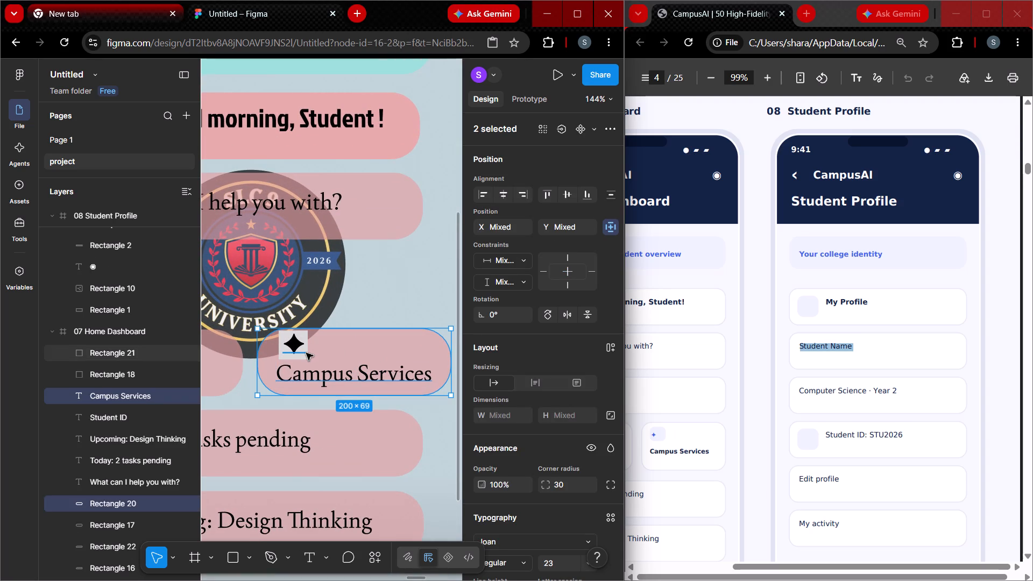
shift+click(309, 358)
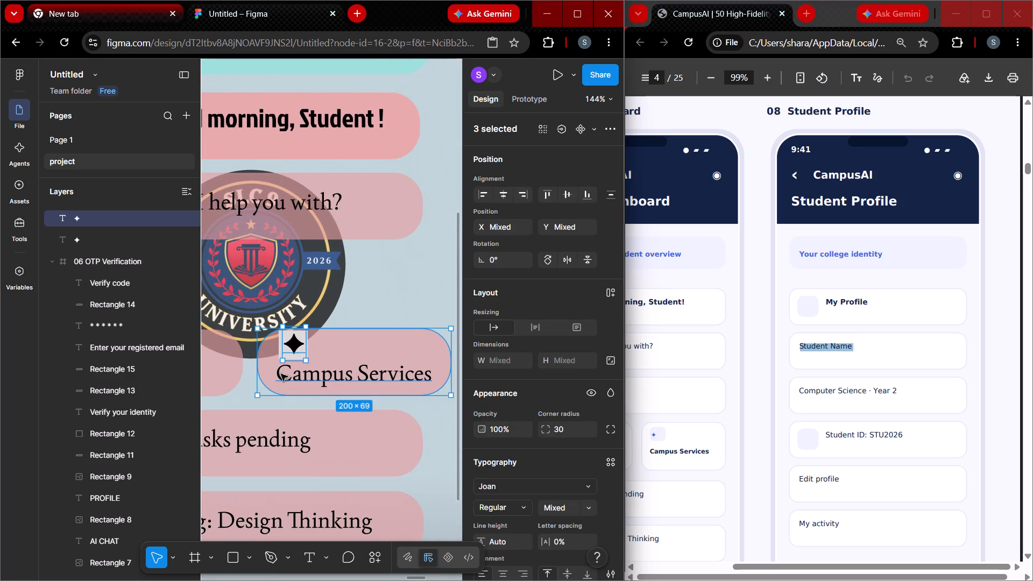
middle_drag(272, 377, 427, 378)
shift+click(362, 380)
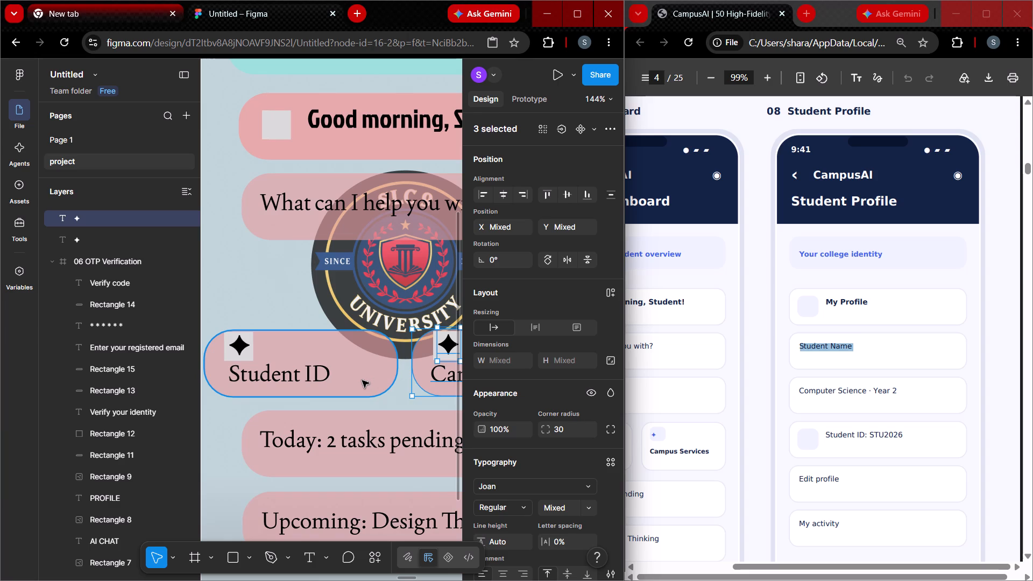
shift+click(319, 380)
shift+click(245, 349)
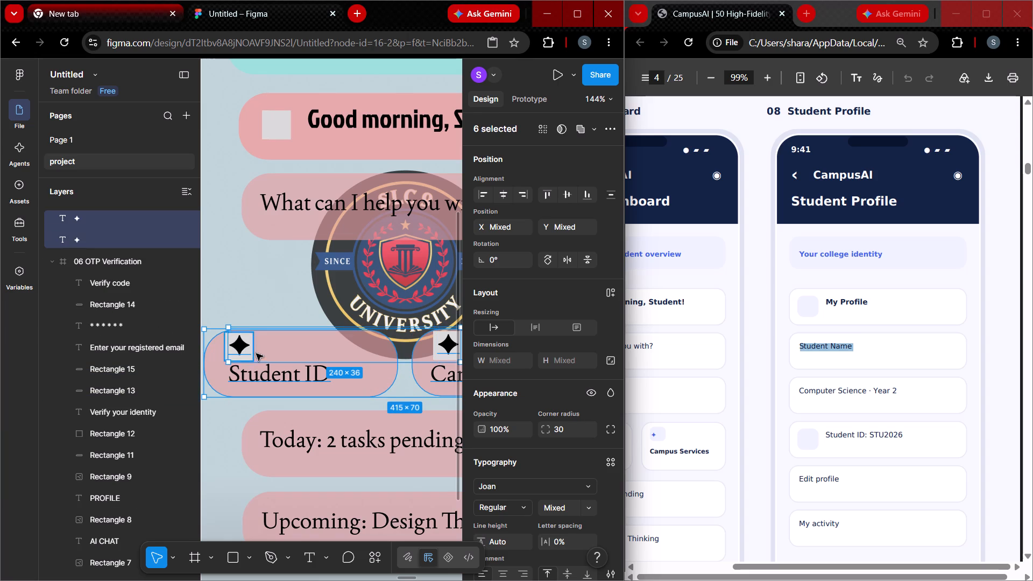
shift+click(253, 357)
key(shift+Up)
key(shift+Up)
key(shift+Up)
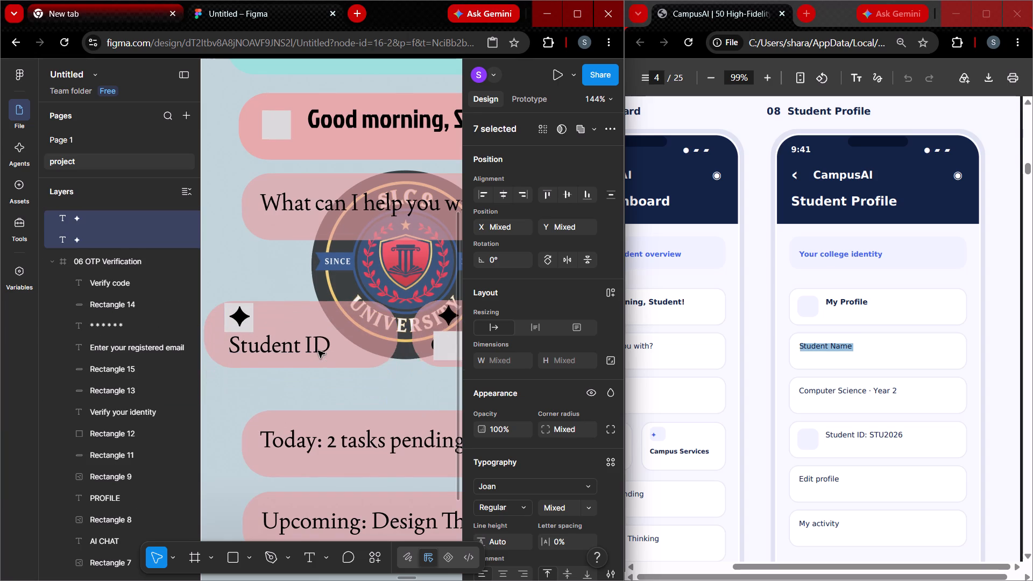
key(shift+Up)
key(shift+Up)
key(shift+Up)
key(shift+Up)
key(shift+Up)
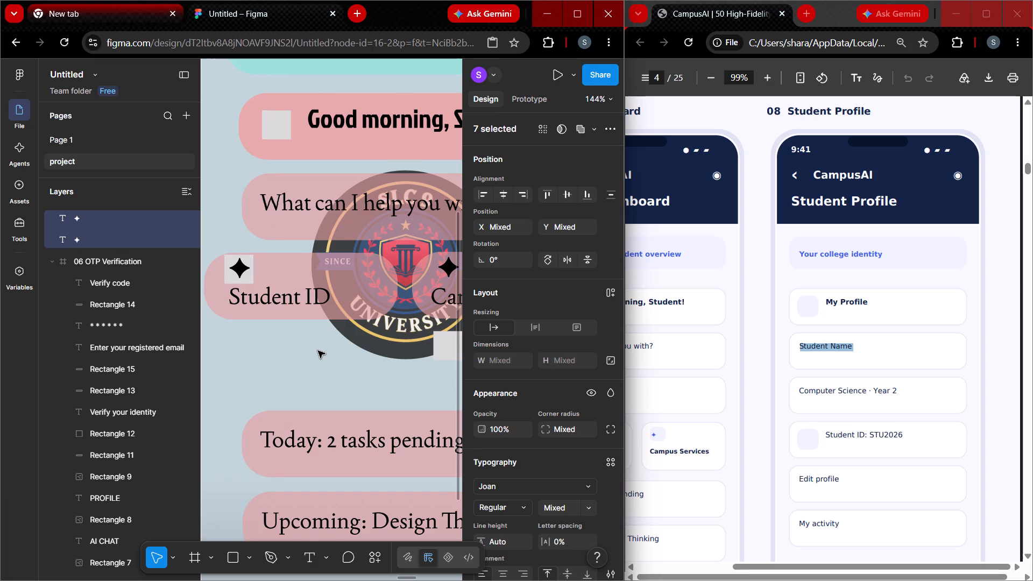
key(shift+Down)
key(Escape)
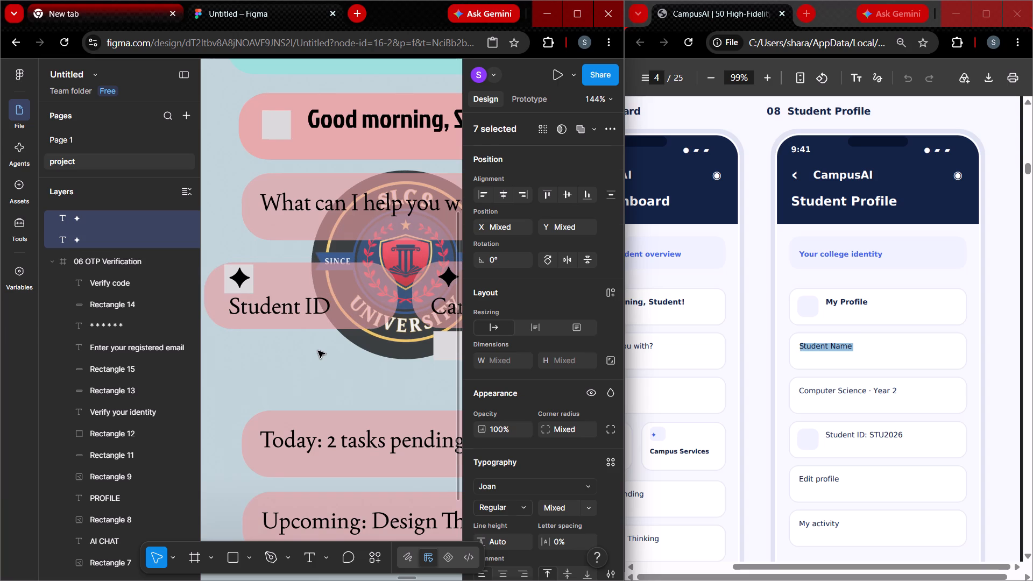
Move the grey 30 × 30 icon square left below the Campus Services card up to Y 489, behind its star.
scroll(318, 351, down, 1)
ctrl+scroll(318, 351, down, 7)
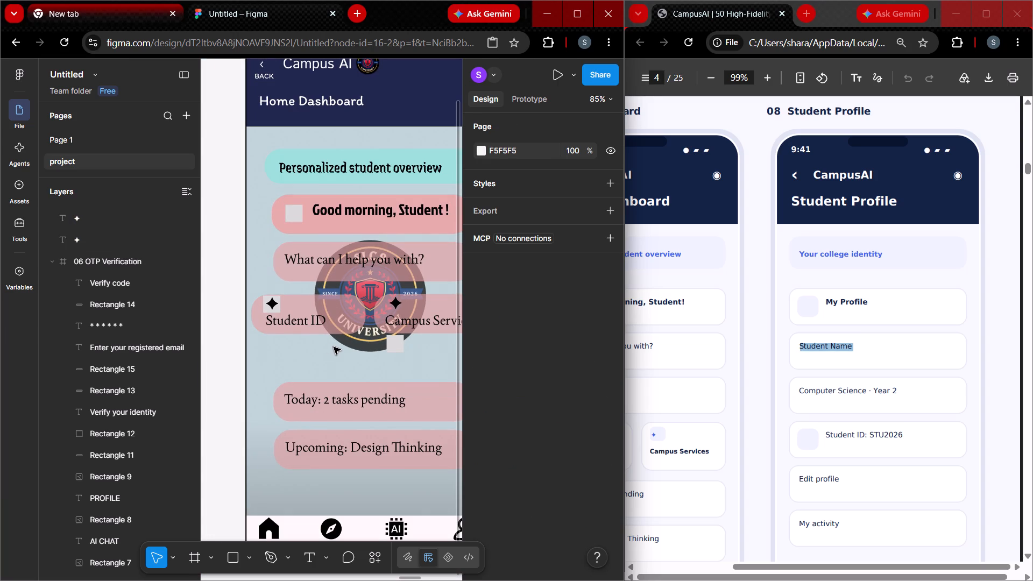
middle_drag(425, 385, 397, 385)
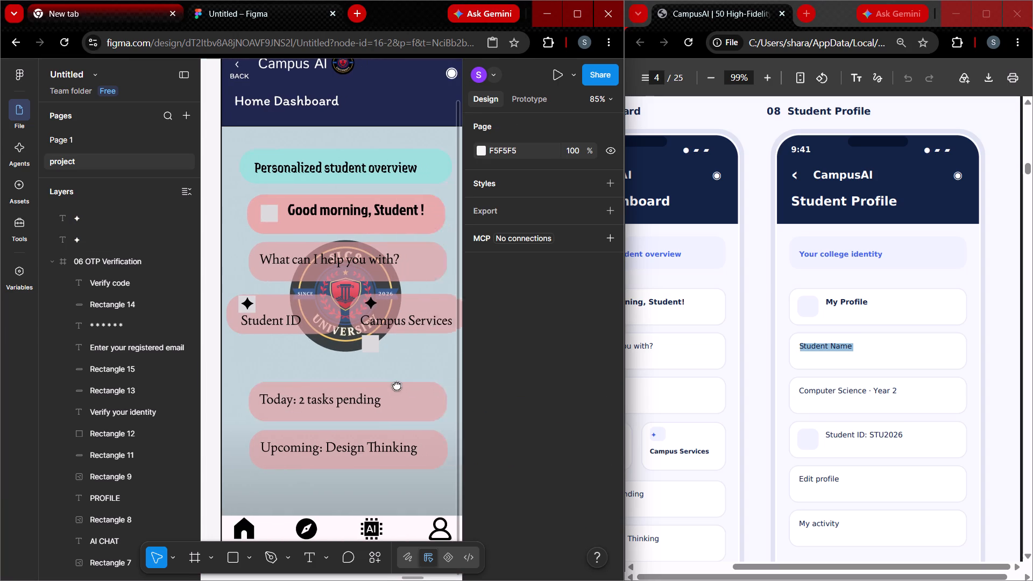
middle_drag(397, 385, 358, 380)
click(331, 343)
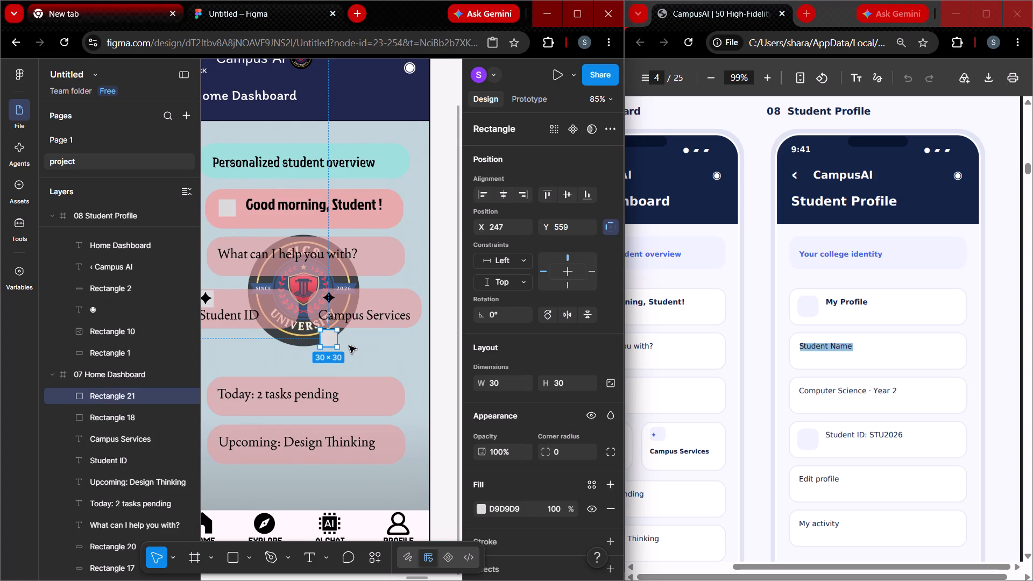
shift+scroll(336, 348, up, 1)
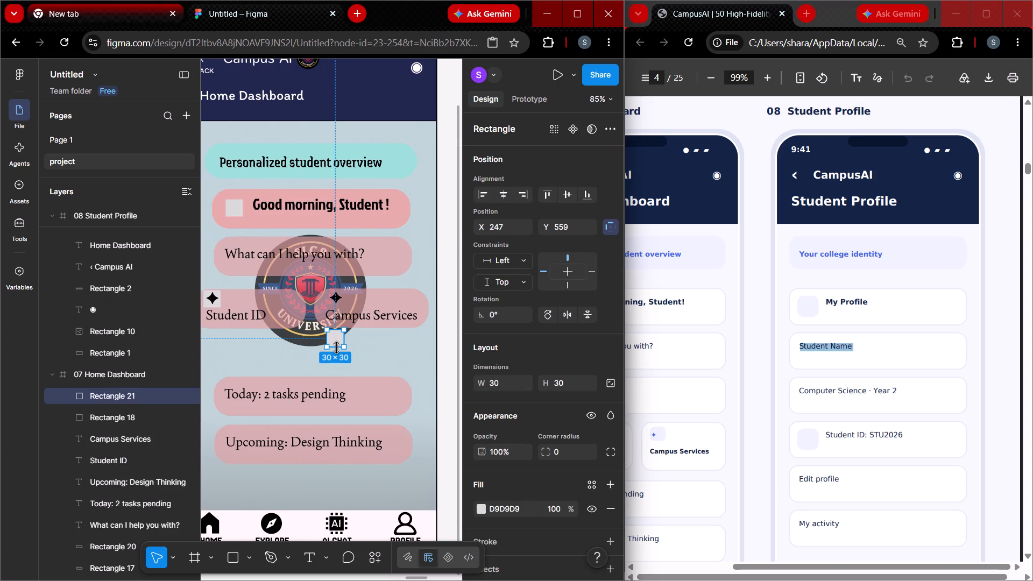
key(shift+Up)
key(shift+Up)
key(shift+Up)
key(shift+Up)
key(shift+Up)
key(shift+Up)
key(shift+Up)
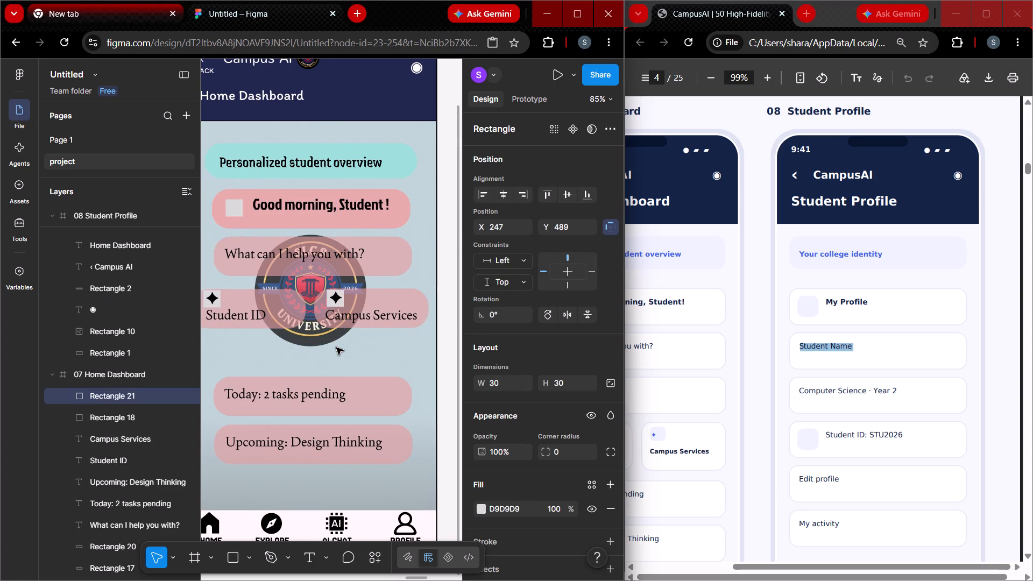
key(Escape)
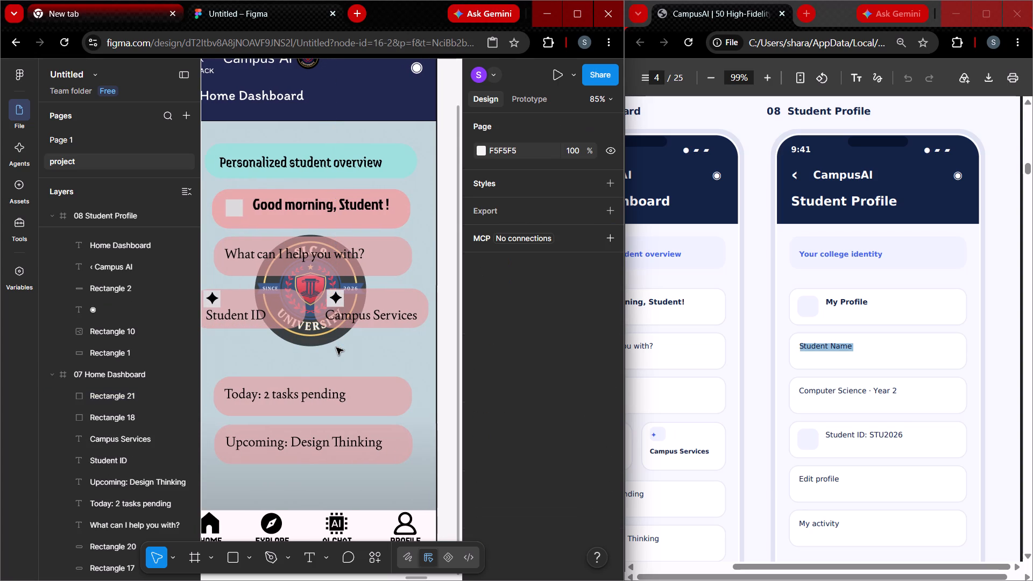
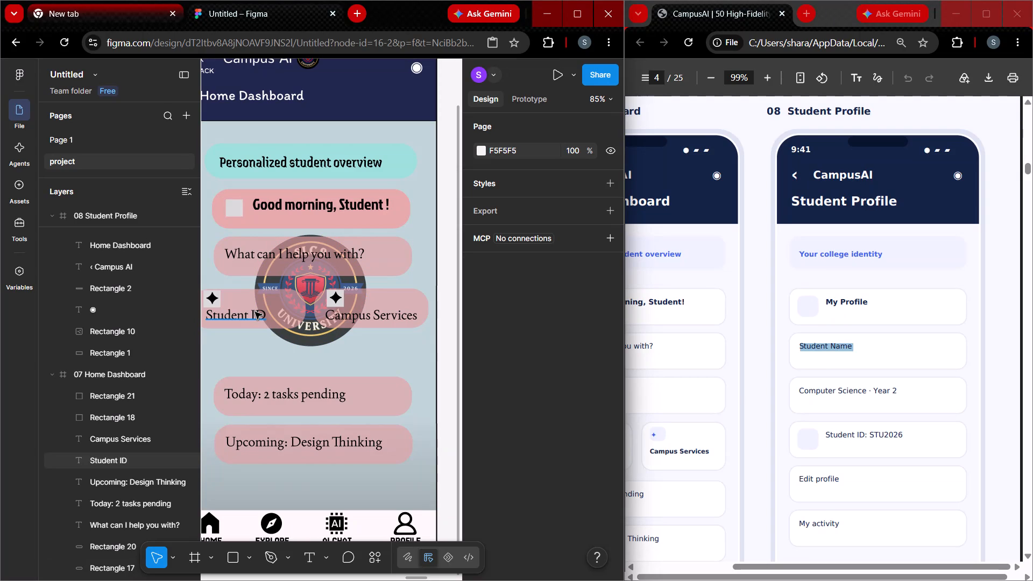
Move the "Today: 2 tasks pending" and "Upcoming: Design Thinking" cards with their labels in 07 Home Dashboard up 64 px.
shift+click(373, 399)
shift+click(340, 400)
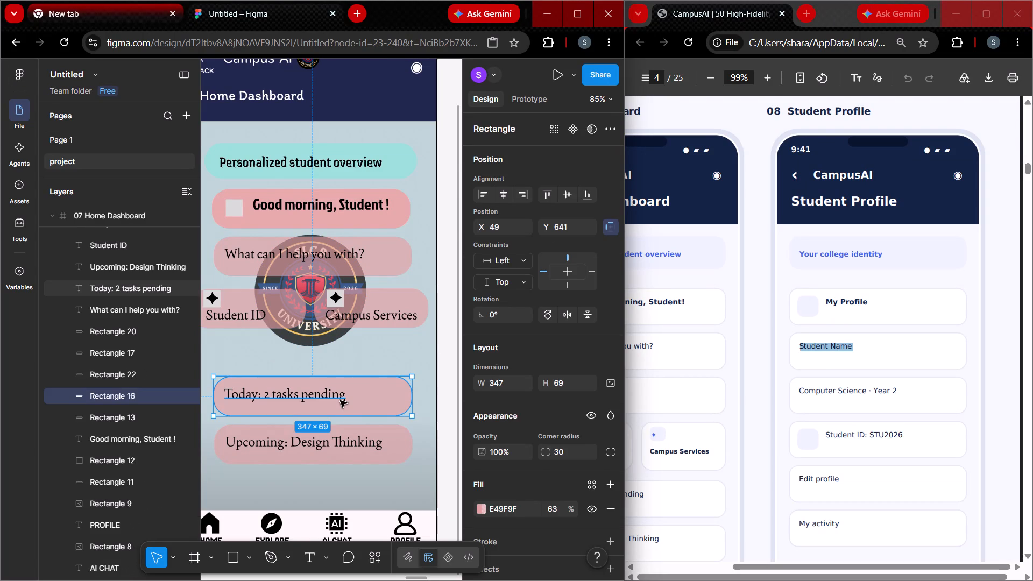
shift+click(366, 445)
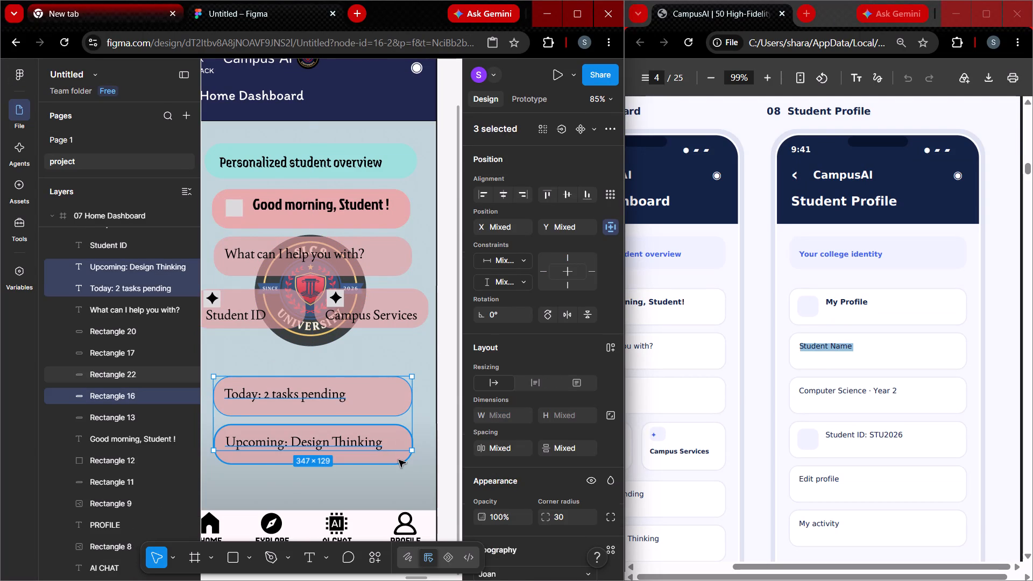
shift+click(399, 460)
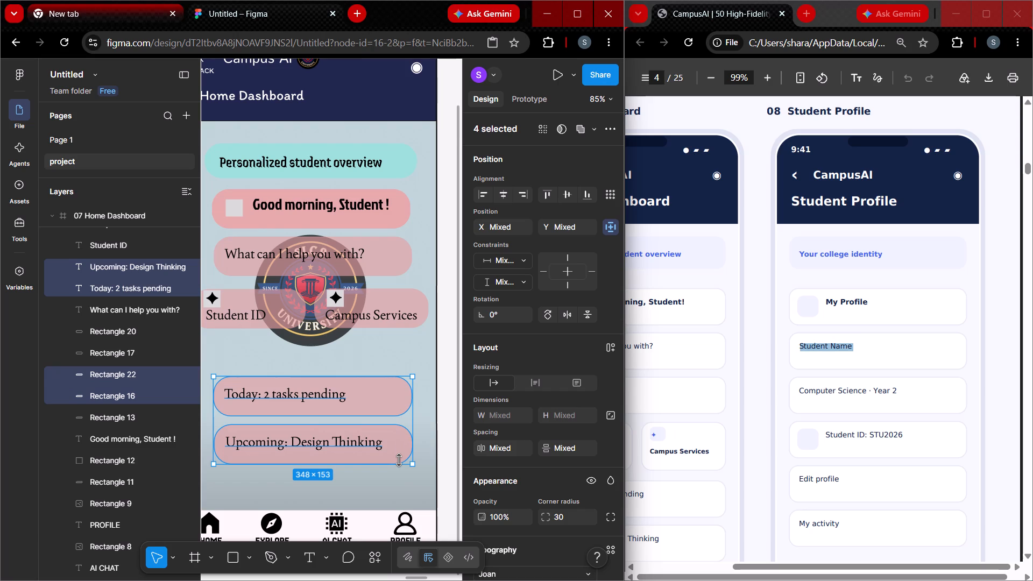
key(Up)
key(Up)
key(Up)
key(Up)
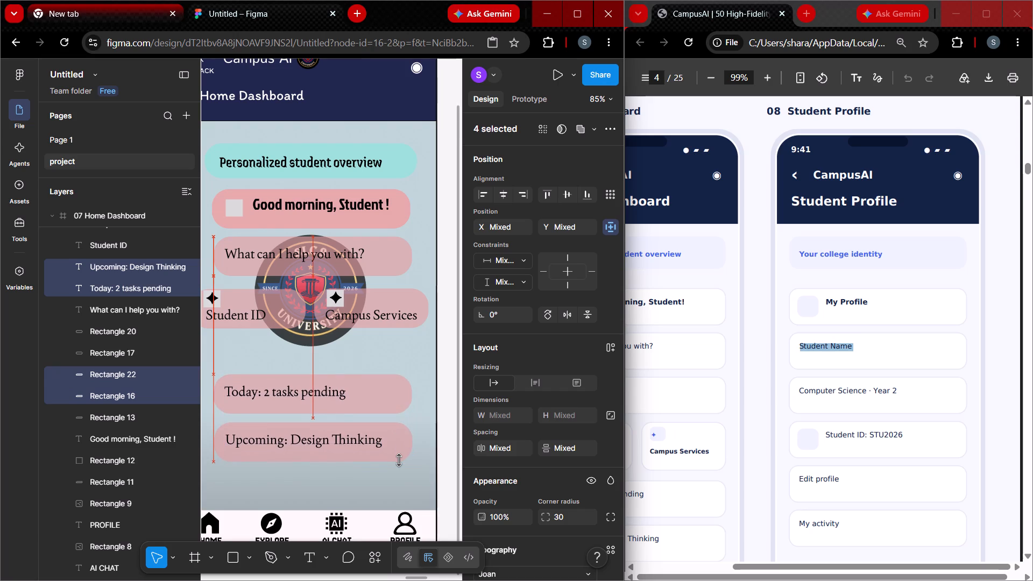
key(shift+Up)
key(shift+Up)
key(shift+Up)
key(shift+Up)
key(shift+Up)
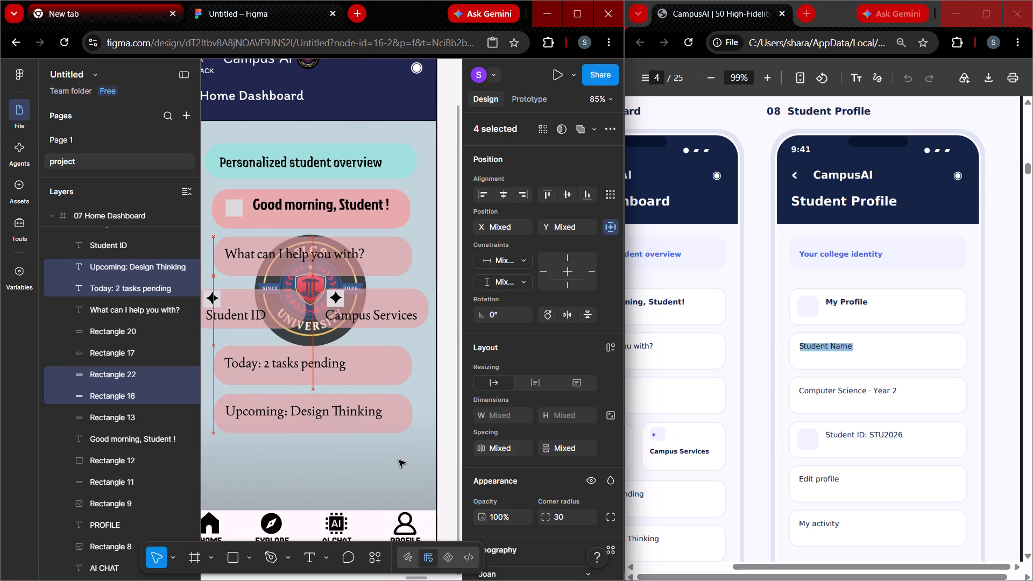
key(shift+Up)
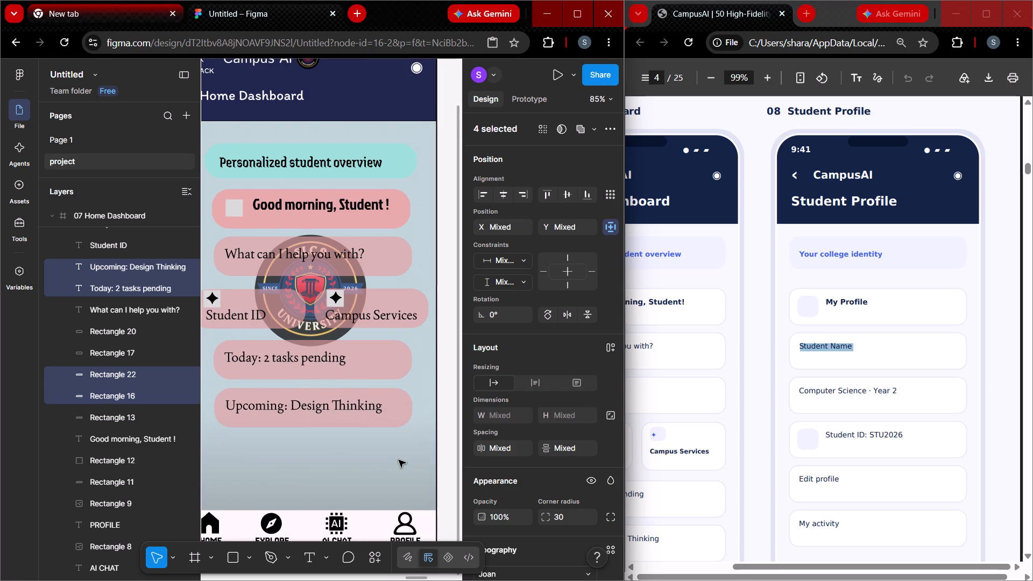
key(Escape)
click(446, 442)
Delete the Campus Services card from the 08 Student Profile frame, together with its label and grey icon square.
ctrl+scroll(424, 447, down, 3)
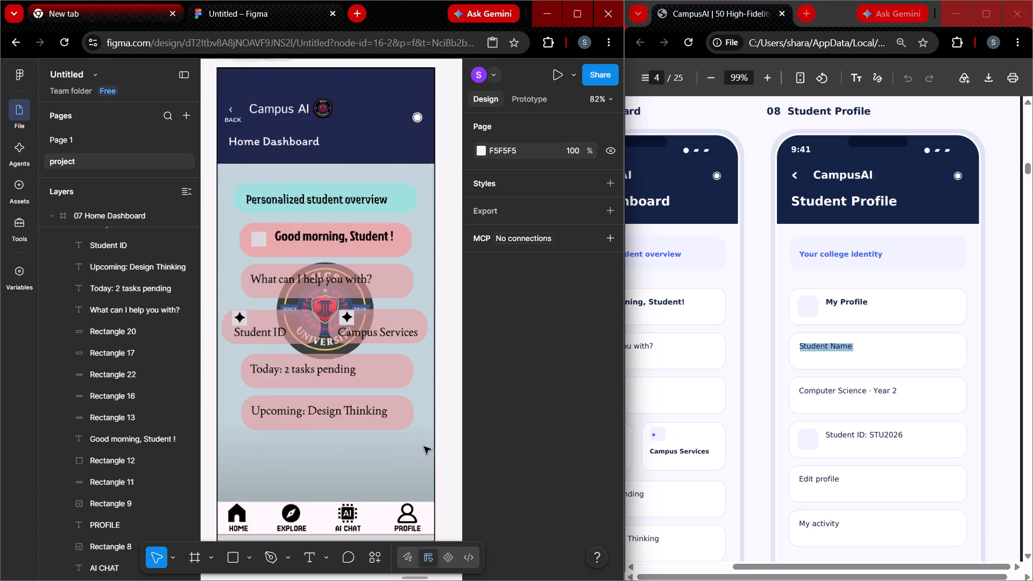
ctrl+scroll(424, 447, down, 2)
ctrl+middle_drag(411, 442, 294, 442)
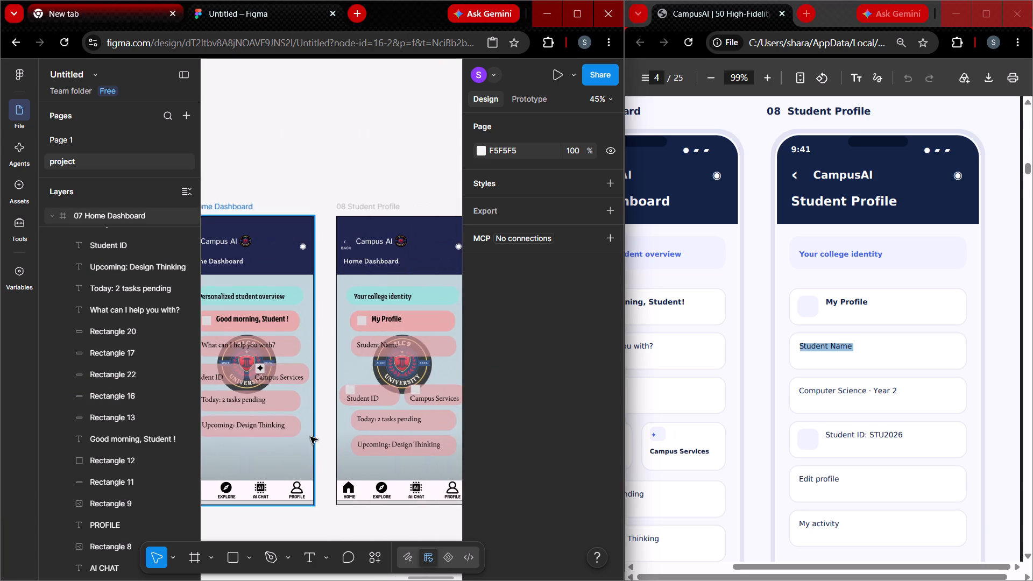
ctrl+scroll(330, 431, down, 1)
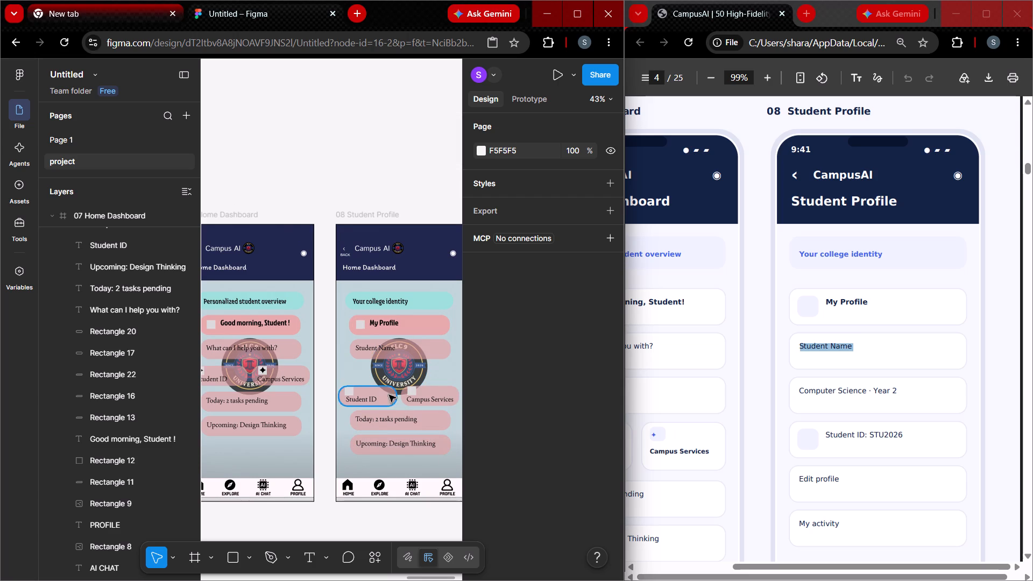
scroll(853, 439, down, 2)
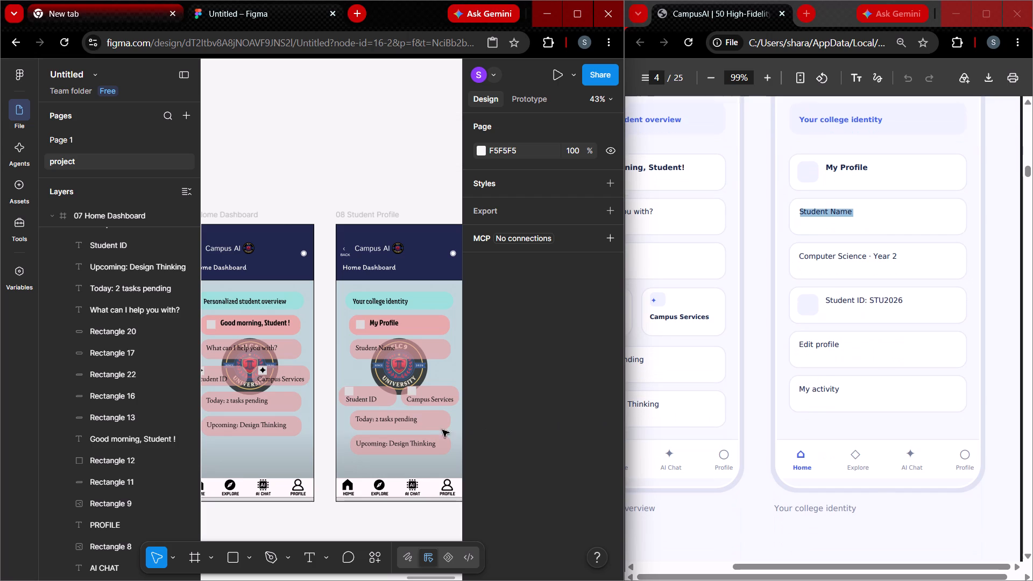
middle_drag(303, 409, 519, 403)
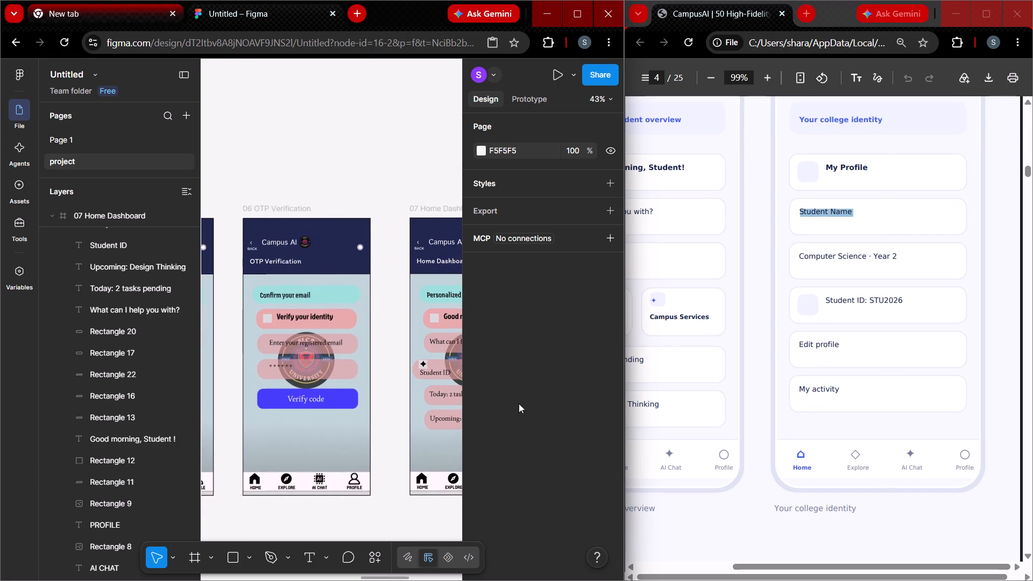
middle_drag(519, 403, 280, 369)
click(410, 359)
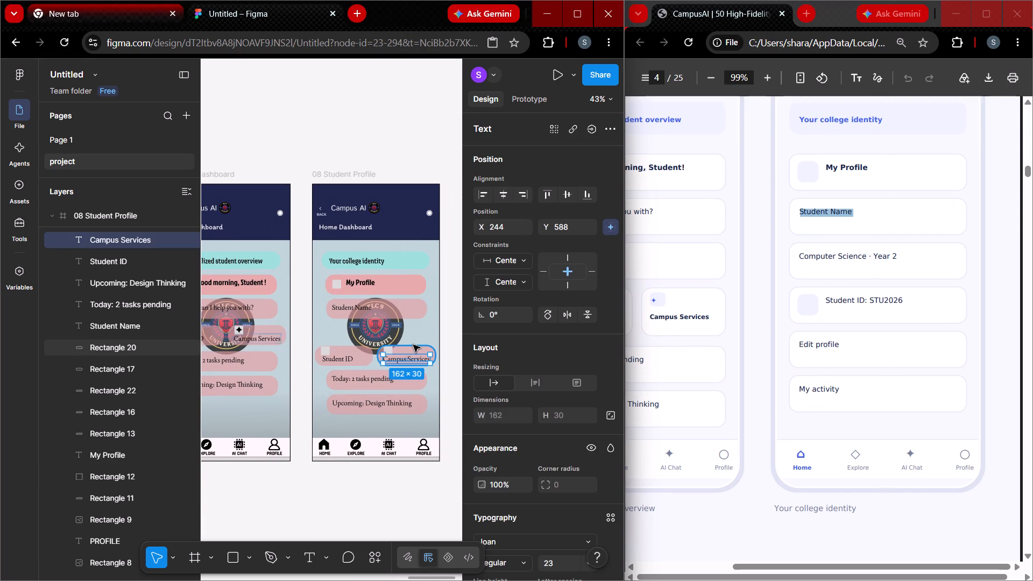
shift+click(418, 346)
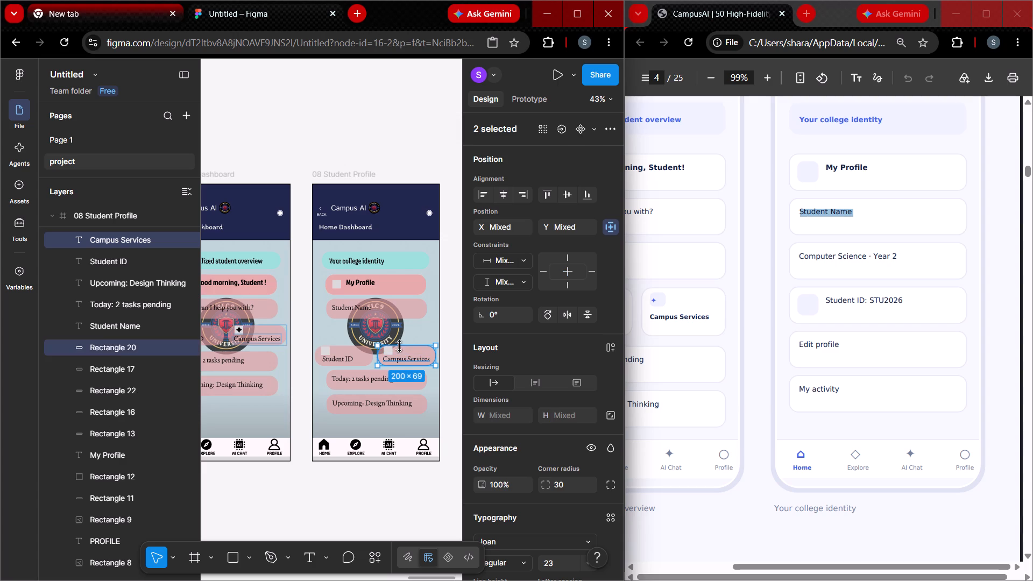
shift+click(393, 350)
key(shift+BackSpace)
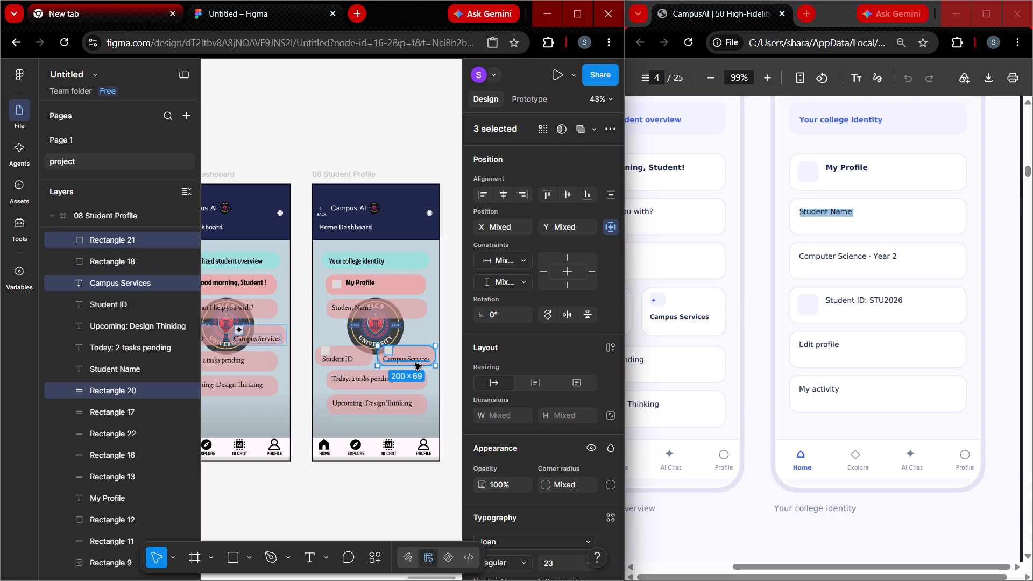
key(BackSpace)
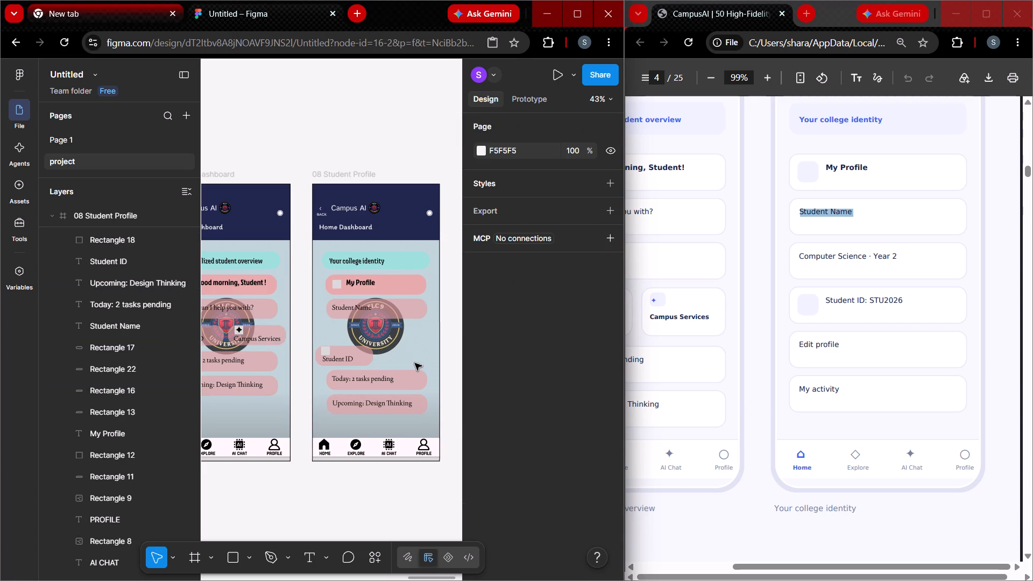
Delete the Student ID card and its label from the 08 Student Profile frame, keeping the grey icon square.
click(346, 359)
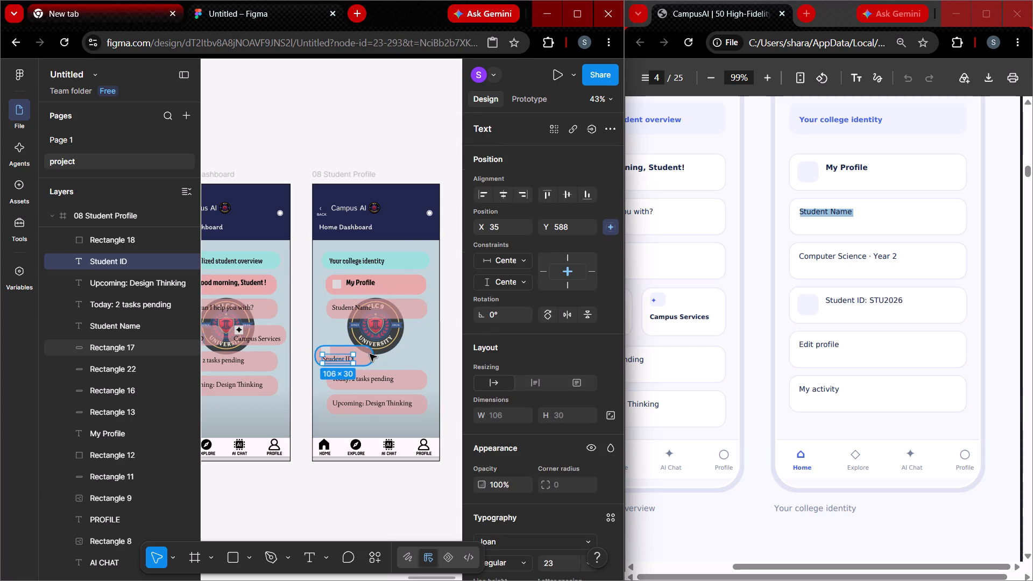
shift+click(370, 354)
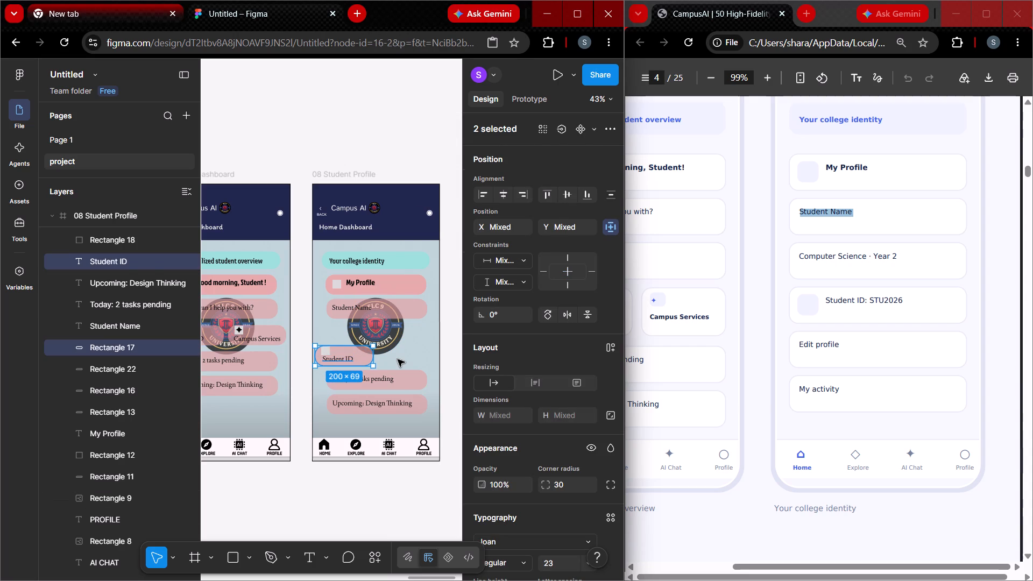
key(BackSpace)
Duplicate the Student Name card with its label in 08 Student Profile, placing the copy directly below the original.
click(407, 318)
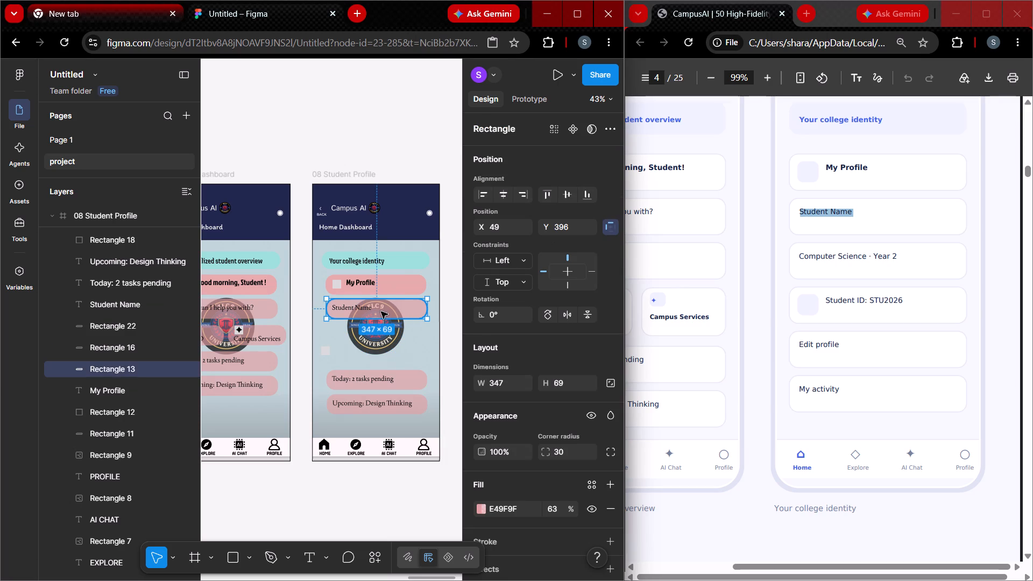
shift+click(365, 309)
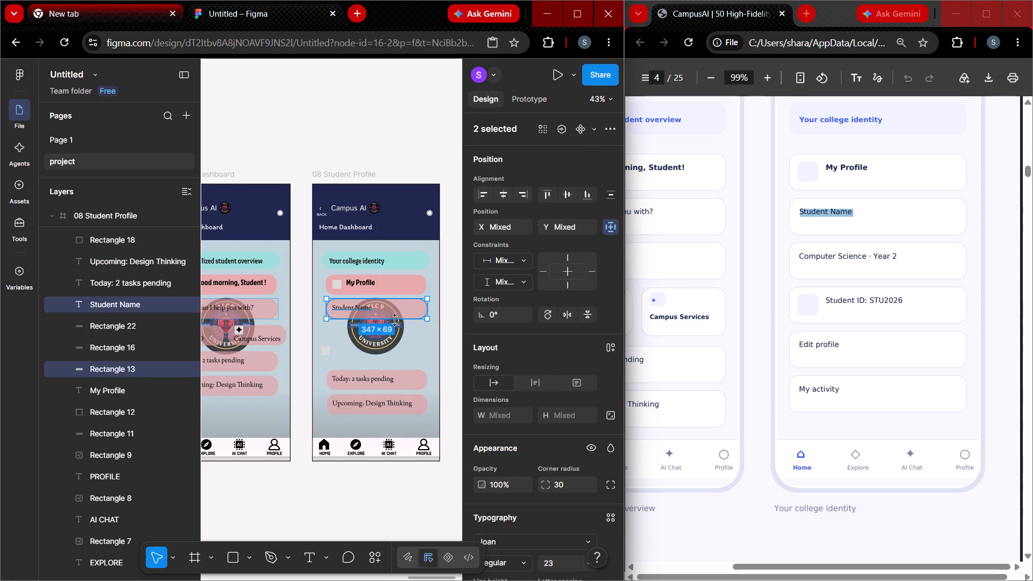
alt+drag(401, 307, 401, 331)
Add another copy of the Student Name card and label above the "Today: 2 tasks pending" card, nudging it 34 px down and 20 px right into line.
alt+drag(400, 335, 395, 349)
key(BackSpace)
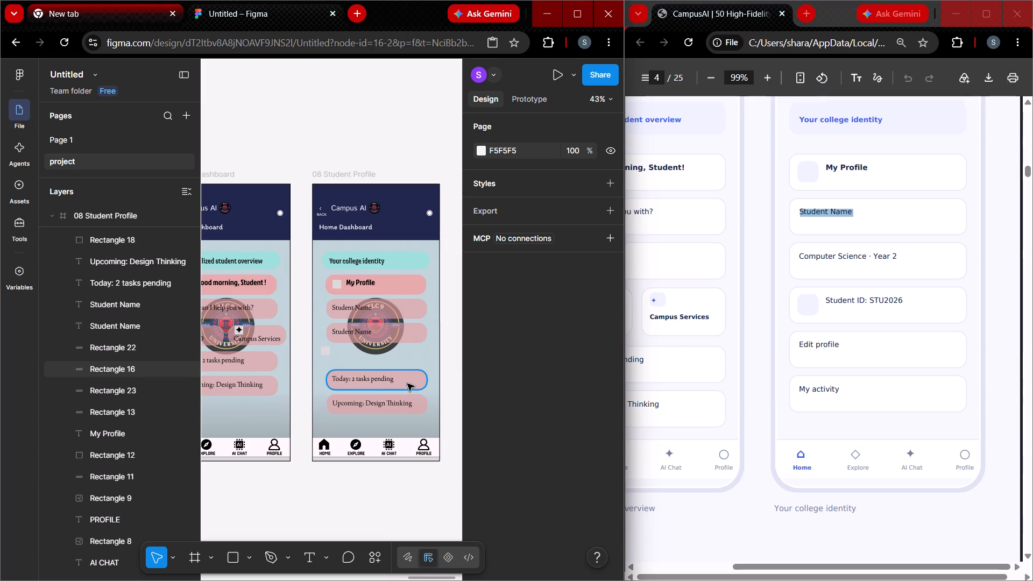
key(ctrl+z)
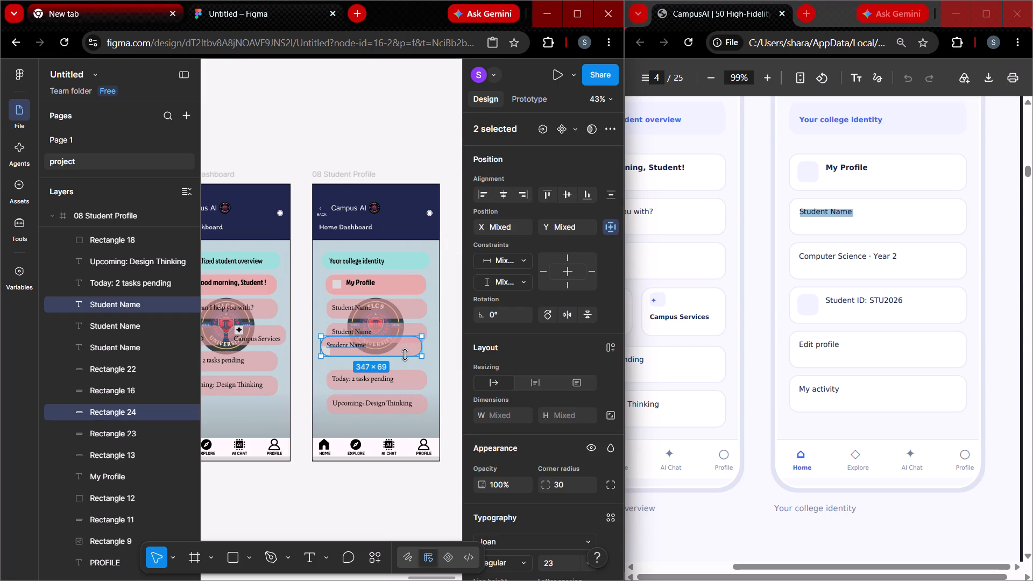
key(Down)
key(Down)
key(Down)
key(Down)
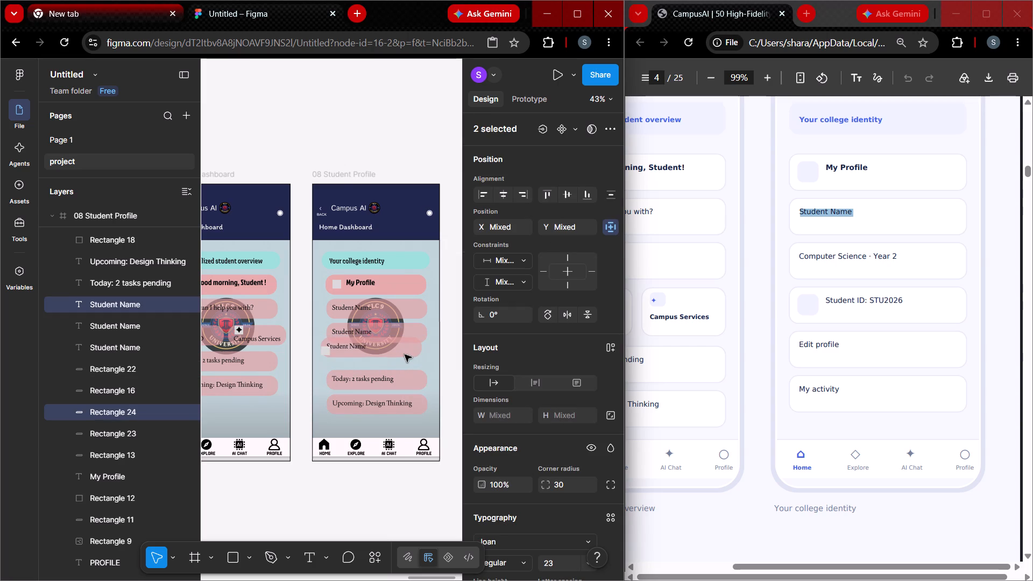
key(shift+Down)
key(shift+Down)
key(shift+Down)
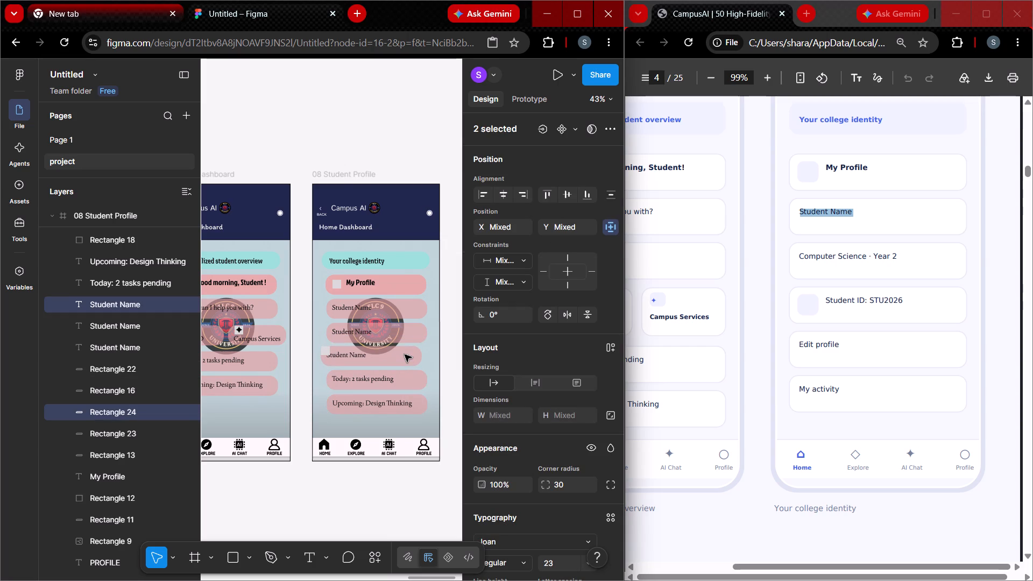
key(shift+Right)
key(shift+Right)
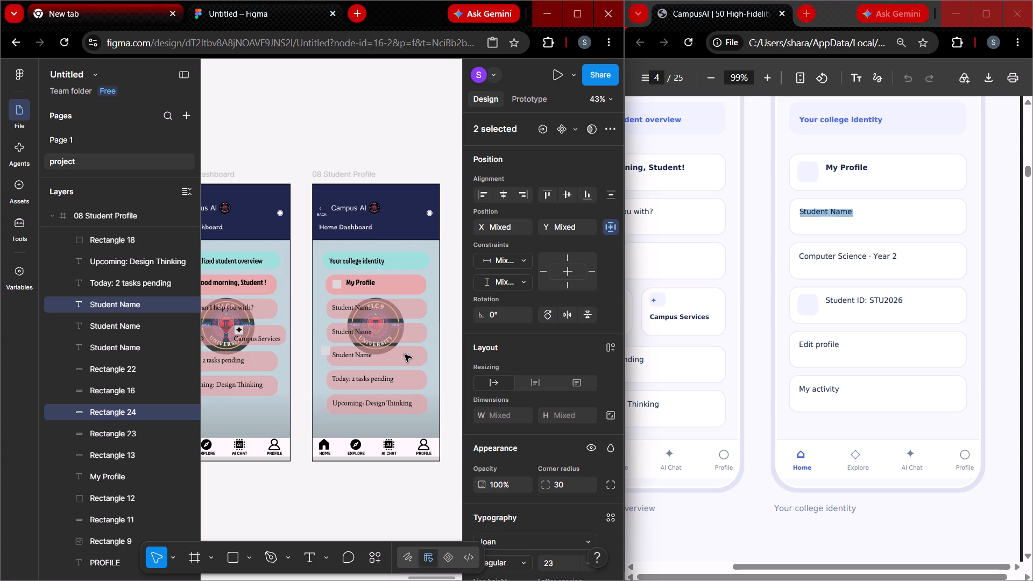
Replace the second "Student Name" card label in 08 Student Profile with "Computer Science · Year 2" from the PDF.
ctrl+scroll(386, 377, up, 4)
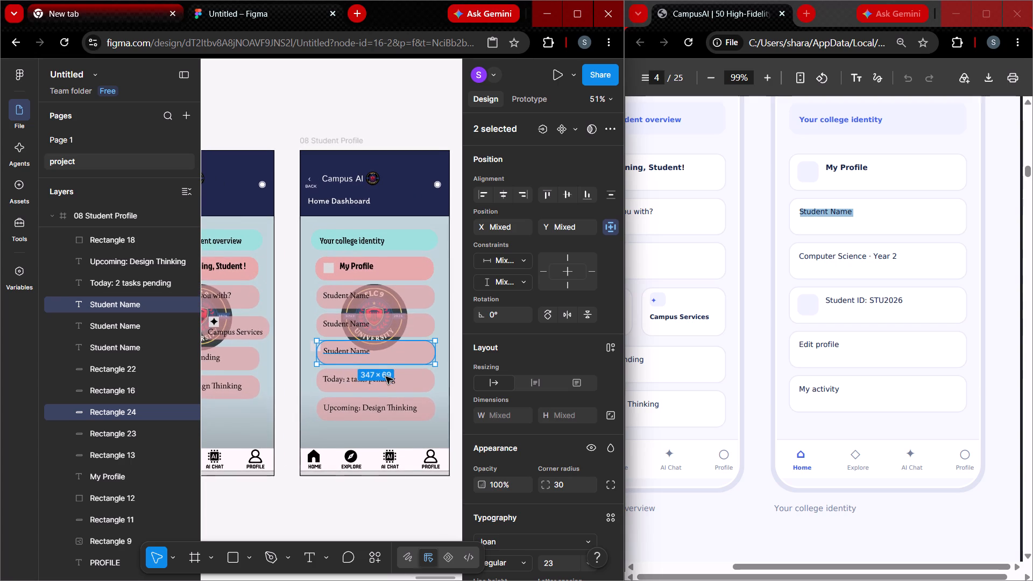
ctrl+scroll(386, 377, up, 5)
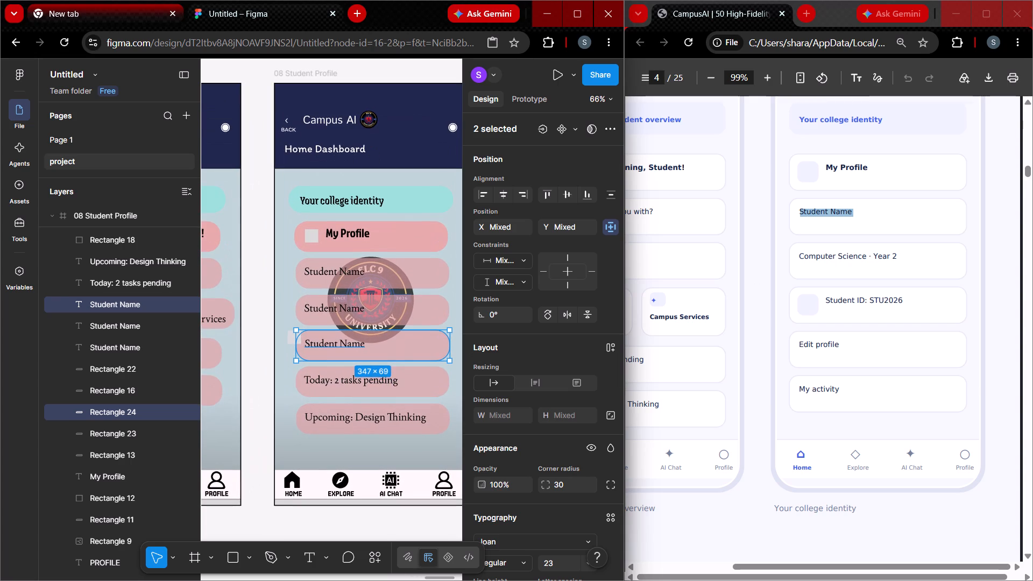
triple_click(828, 260)
key(ctrl+c)
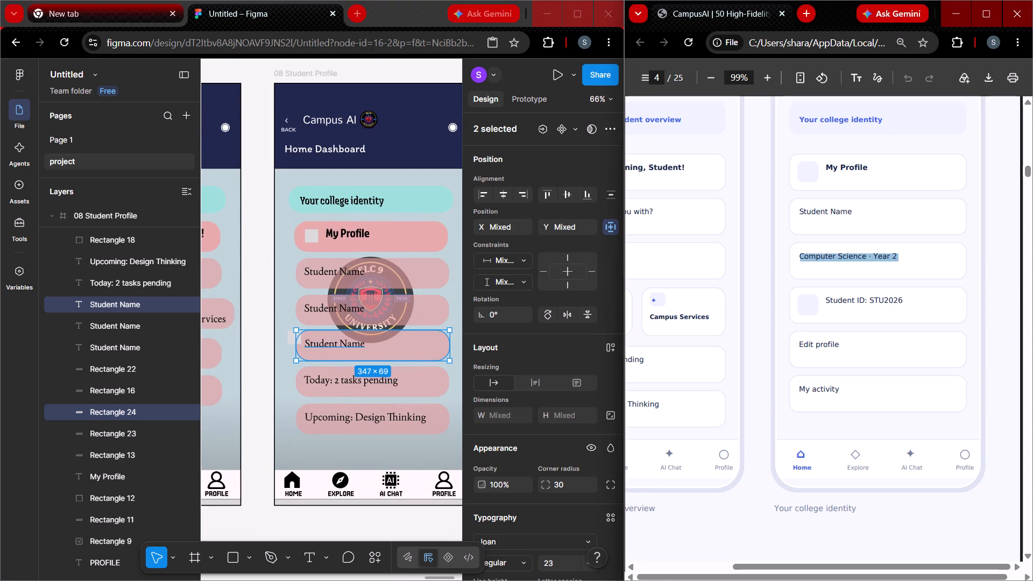
double_click(314, 309)
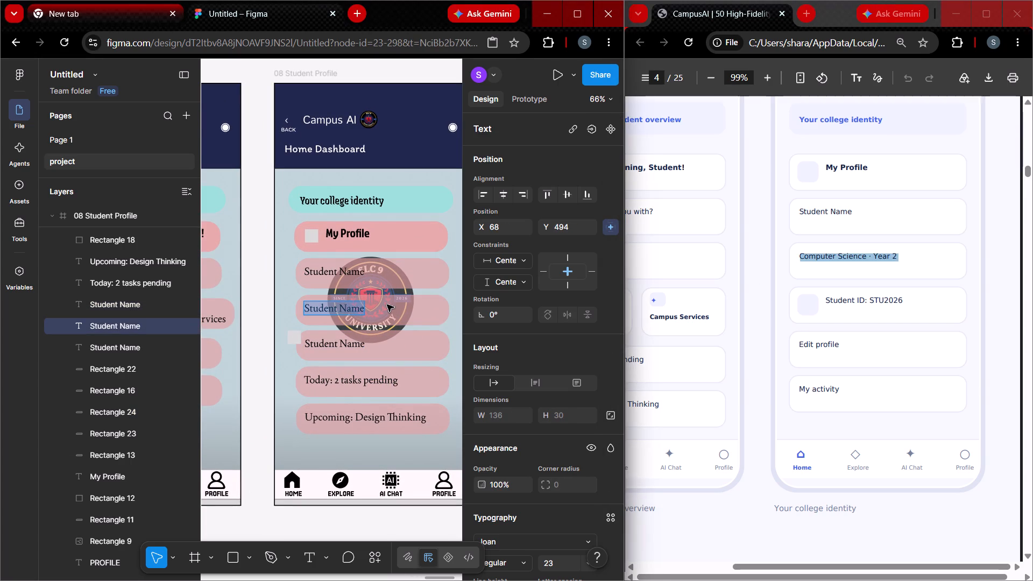
key(ctrl+v)
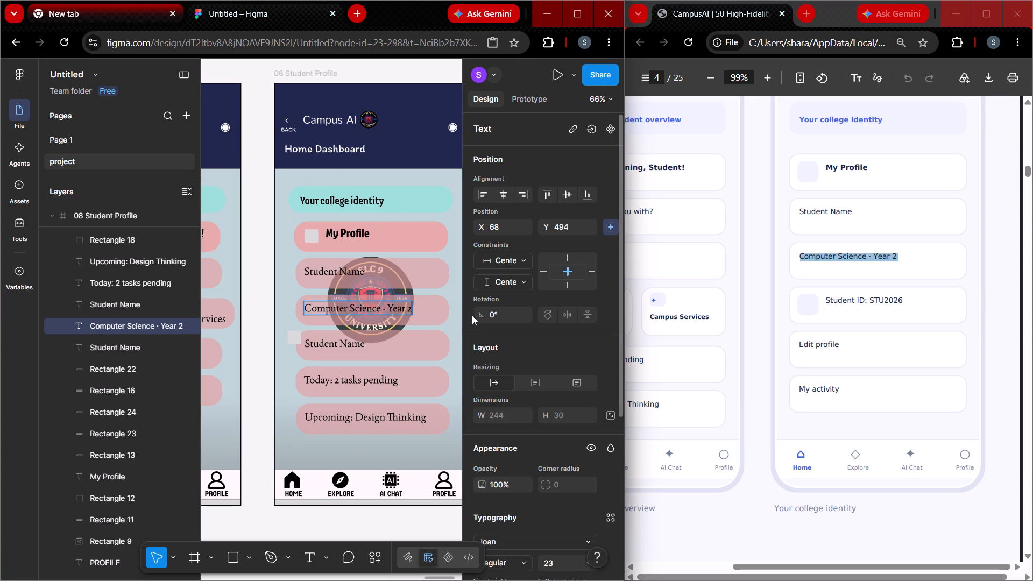
key(Escape)
key(Escape)
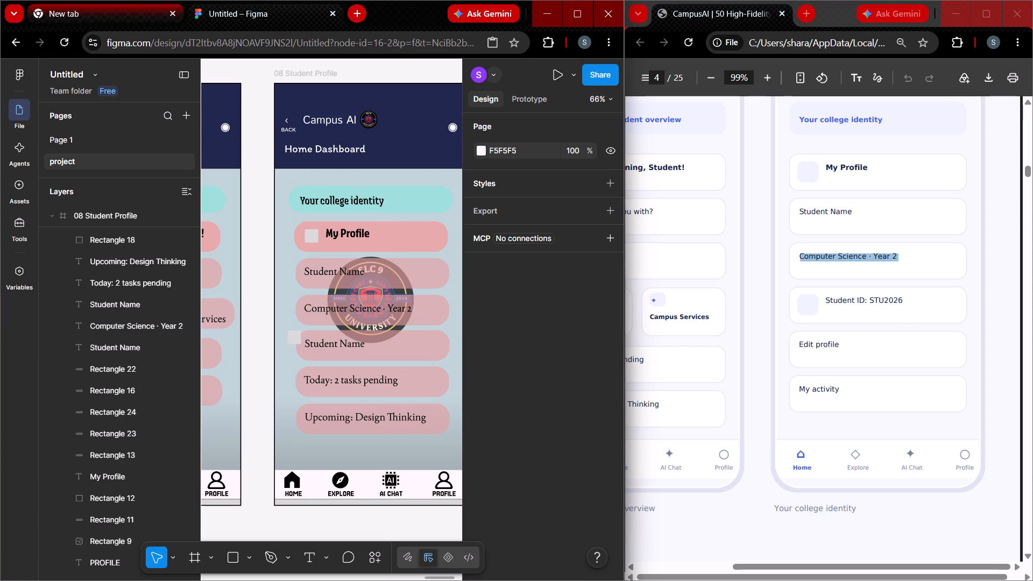
Replace the third card's "Student Name" label in 08 Student Profile with "Student ID: STU2026" from the PDF.
triple_click(821, 303)
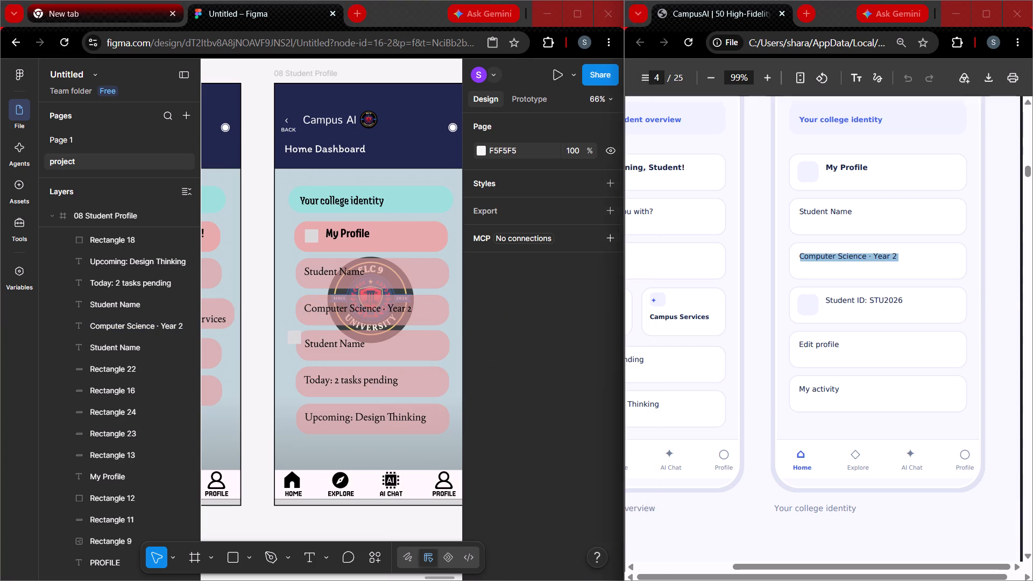
key(ctrl+c)
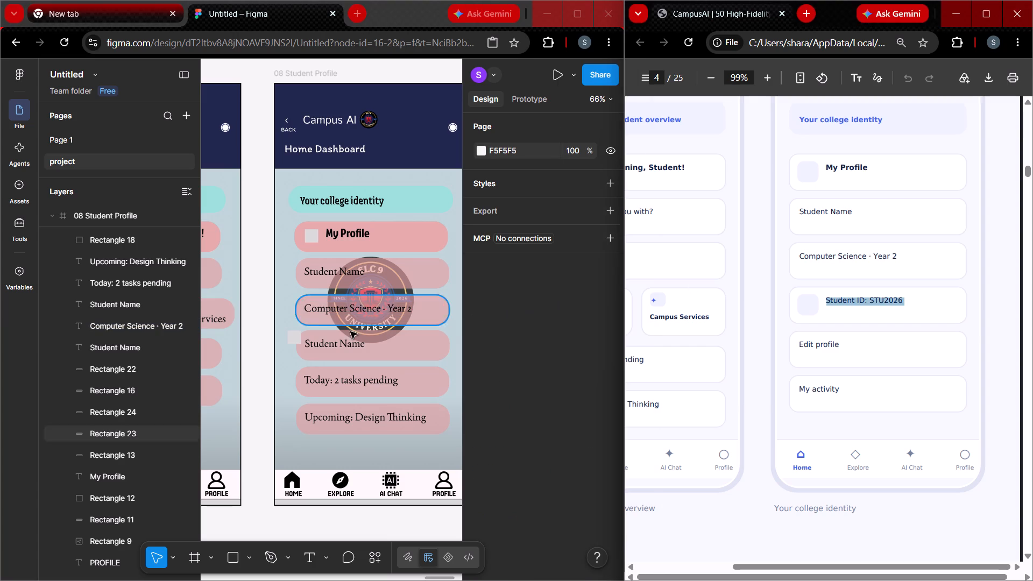
double_click(339, 343)
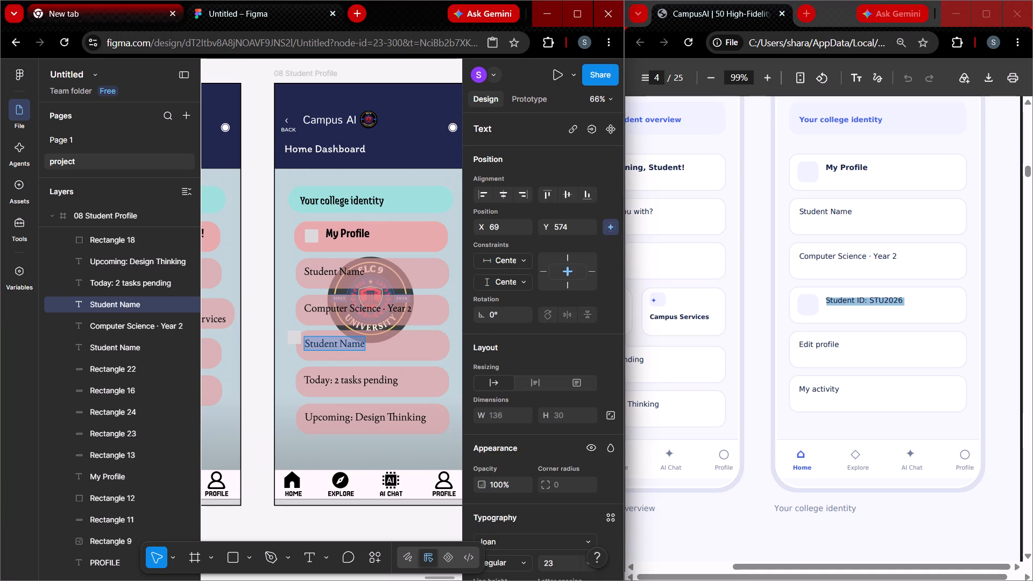
key(ctrl+c)
key(ctrl+v)
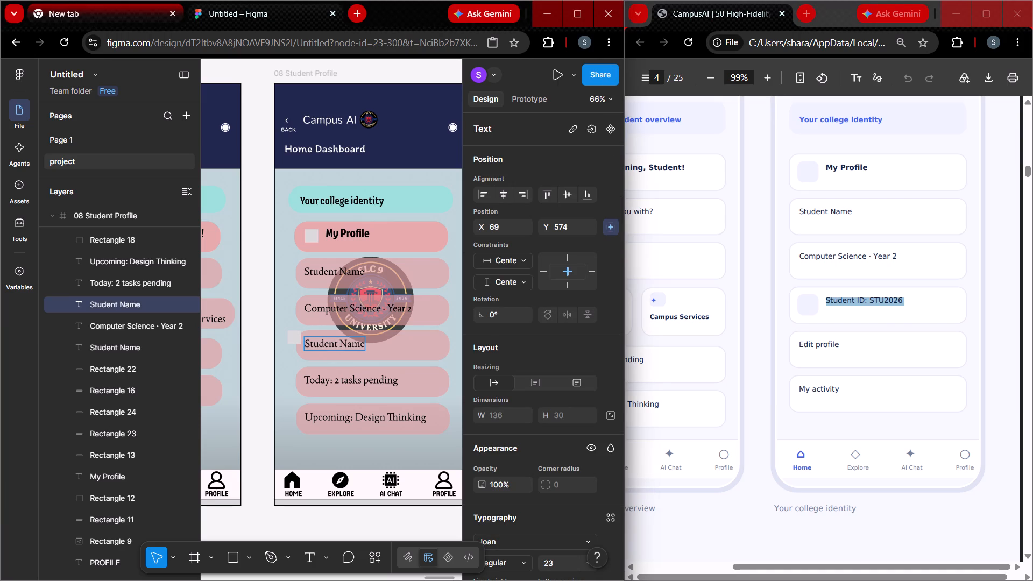
triple_click(896, 303)
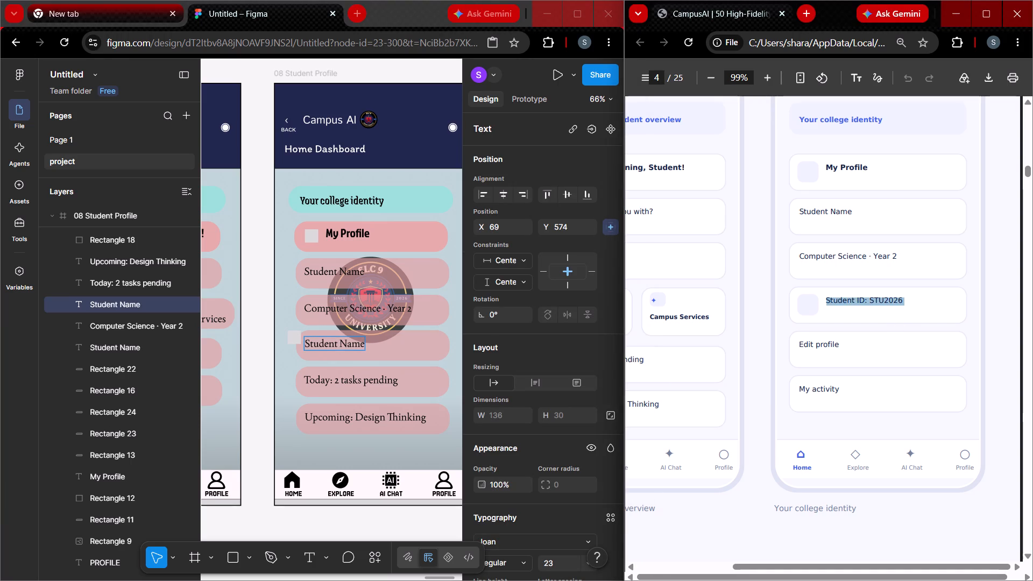
key(ctrl+c)
double_click(336, 349)
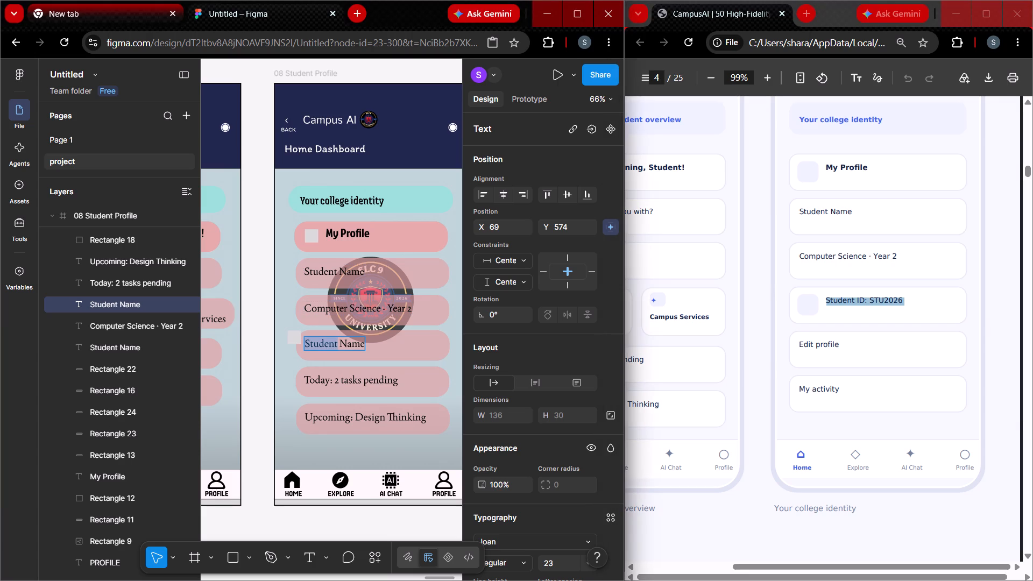
triple_click(336, 349)
key(ctrl+v)
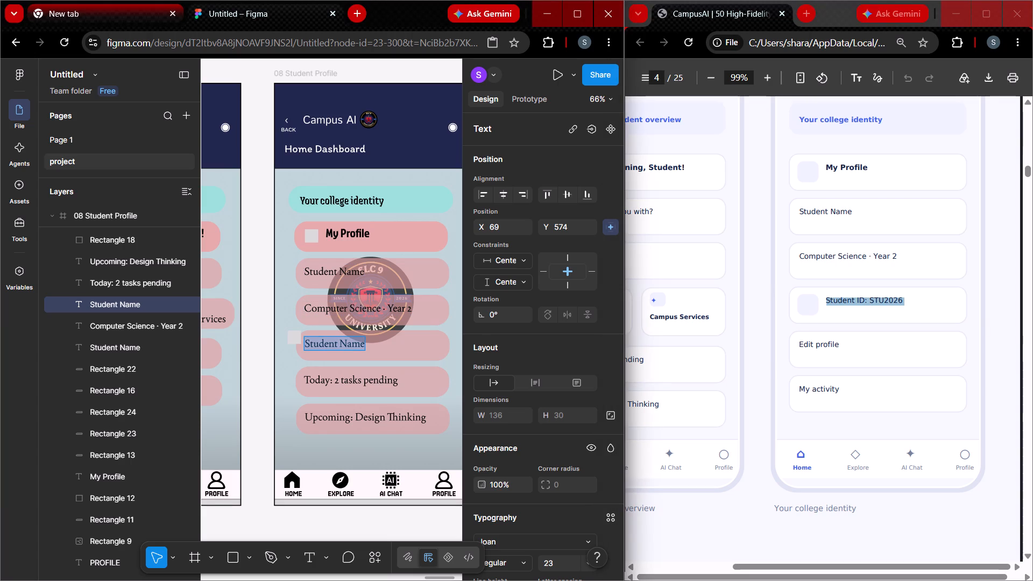
key(Escape)
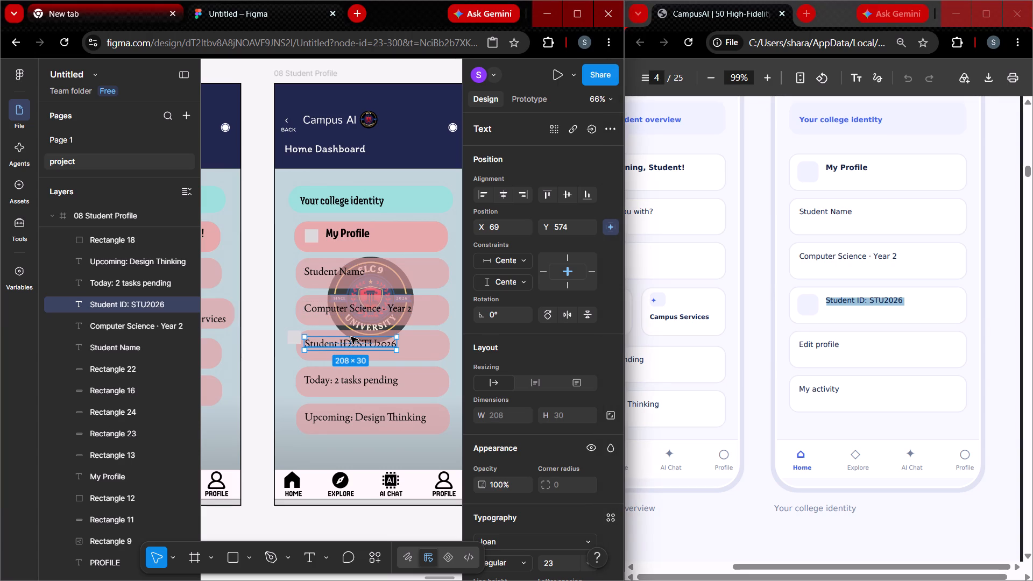
Nudge the "Student ID: STU2026" label 35 px right to X 104, making room for the card's icon square.
key(Right)
key(Right)
key(Right)
key(Right)
key(Right)
key(shift+Right)
key(shift+Right)
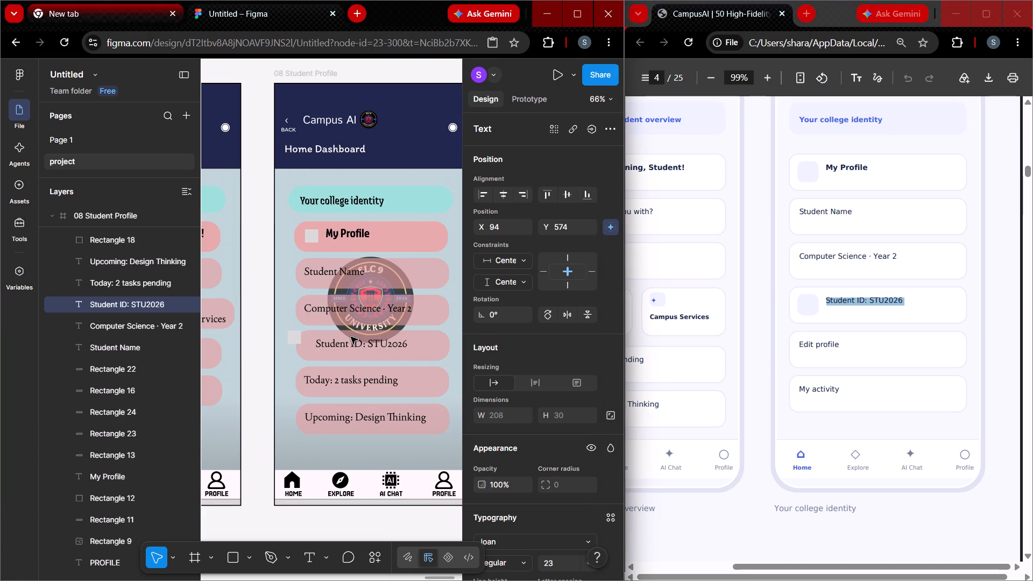
key(shift+Right)
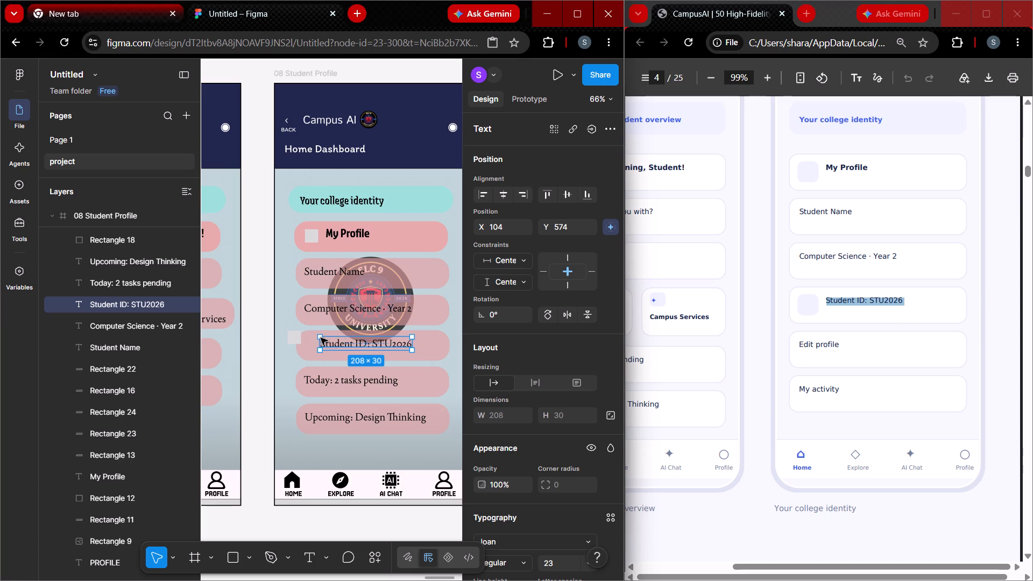
Move the loose grey icon square into the Student ID card, just before its label, at X 64, Y 574.
drag(300, 339, 313, 348)
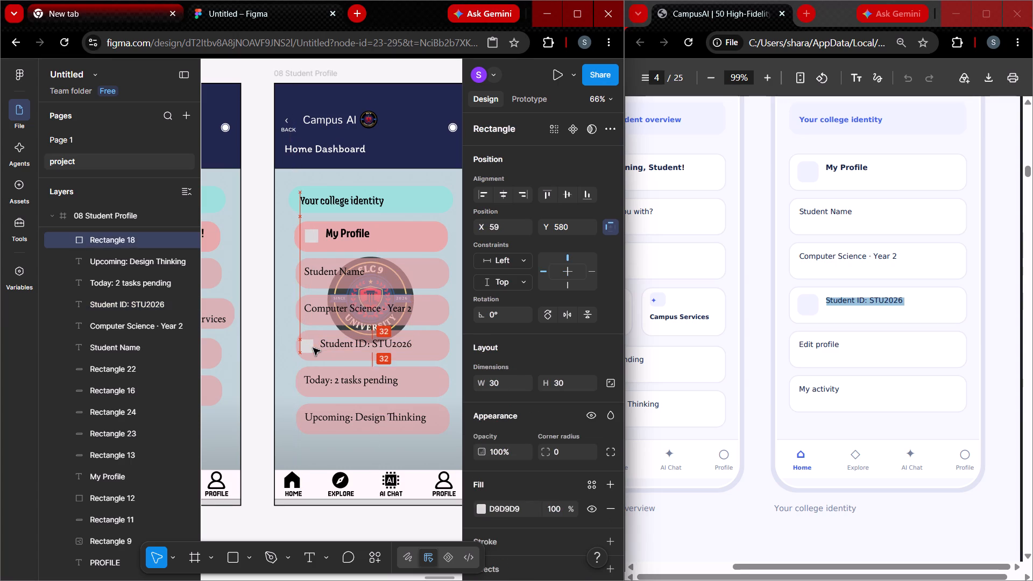
drag(313, 348, 315, 346)
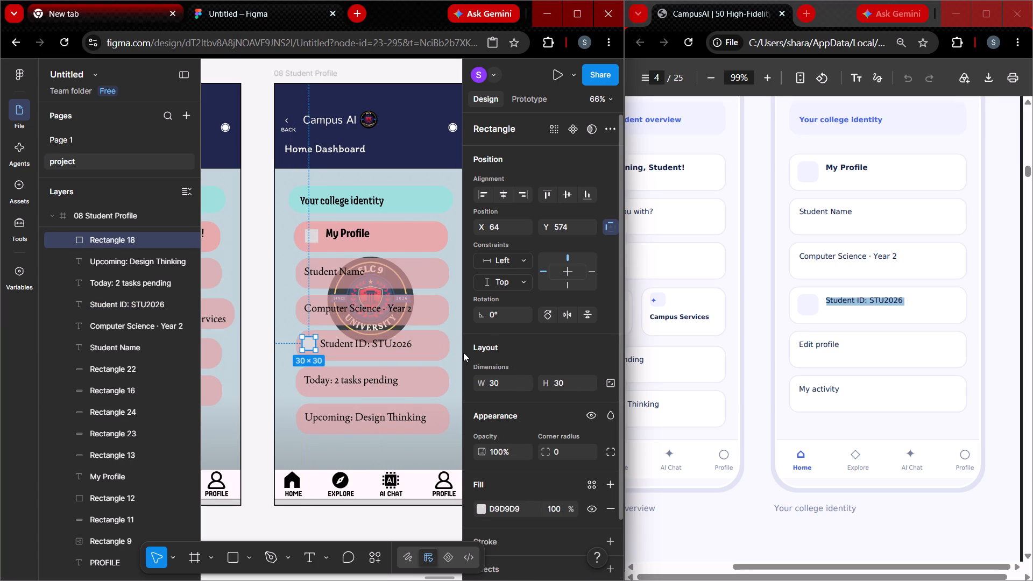
click(754, 417)
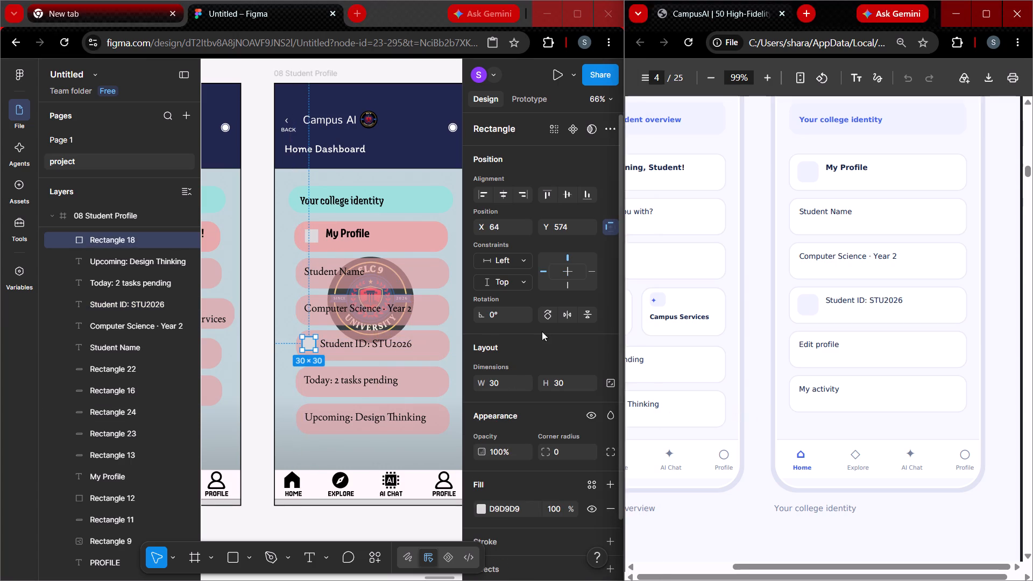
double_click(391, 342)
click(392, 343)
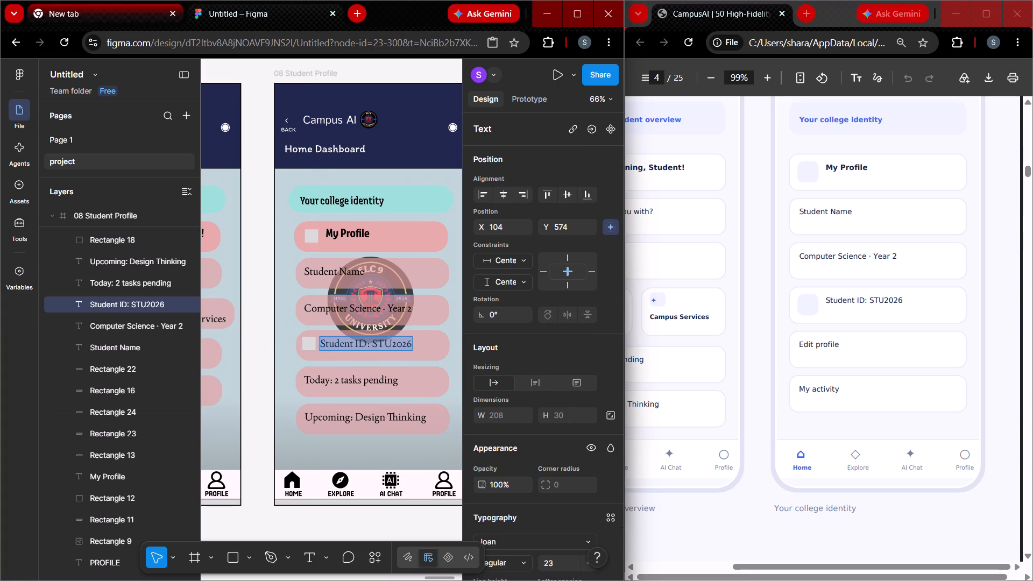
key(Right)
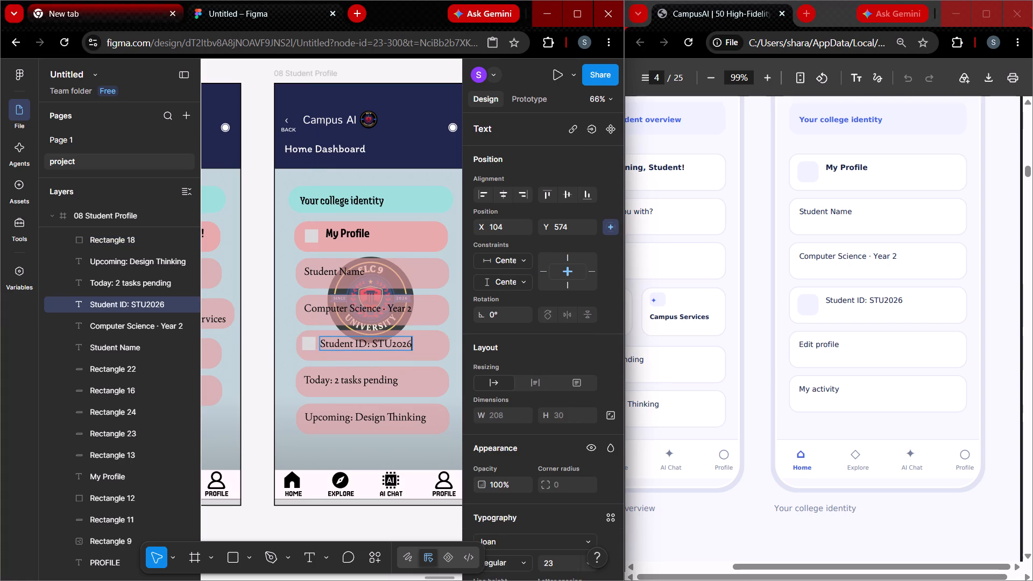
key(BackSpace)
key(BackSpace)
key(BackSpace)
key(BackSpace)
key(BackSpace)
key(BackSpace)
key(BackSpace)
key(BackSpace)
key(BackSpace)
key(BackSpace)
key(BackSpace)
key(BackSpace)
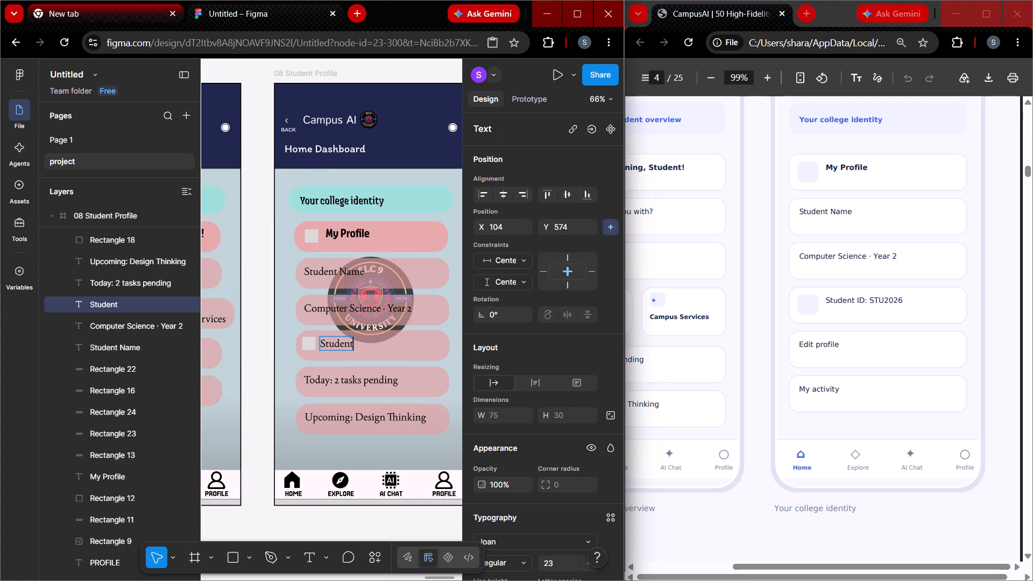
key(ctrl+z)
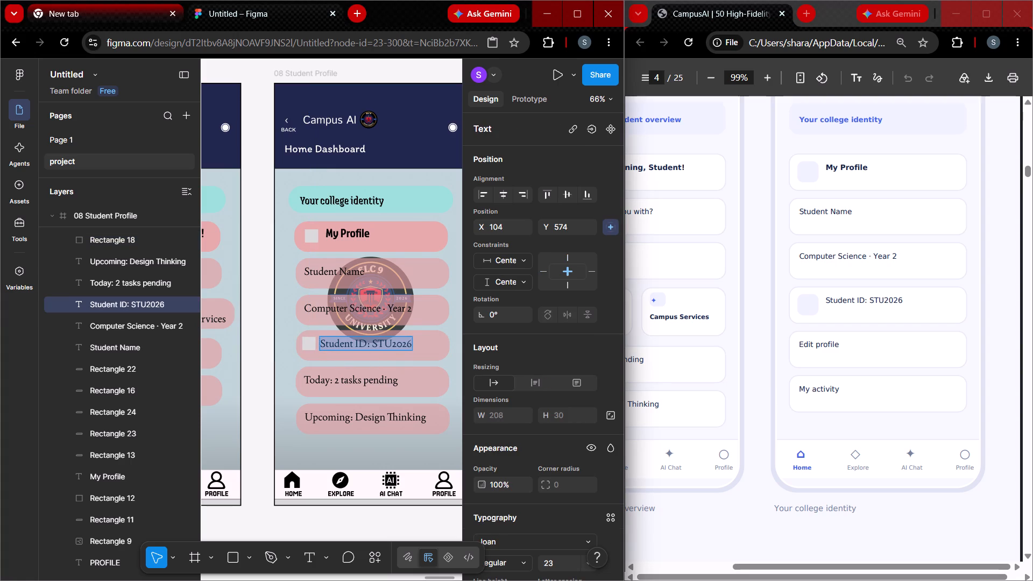
Replace the sample number after "Student ID:" in the third card's label with the student's own ID number.
key(Right)
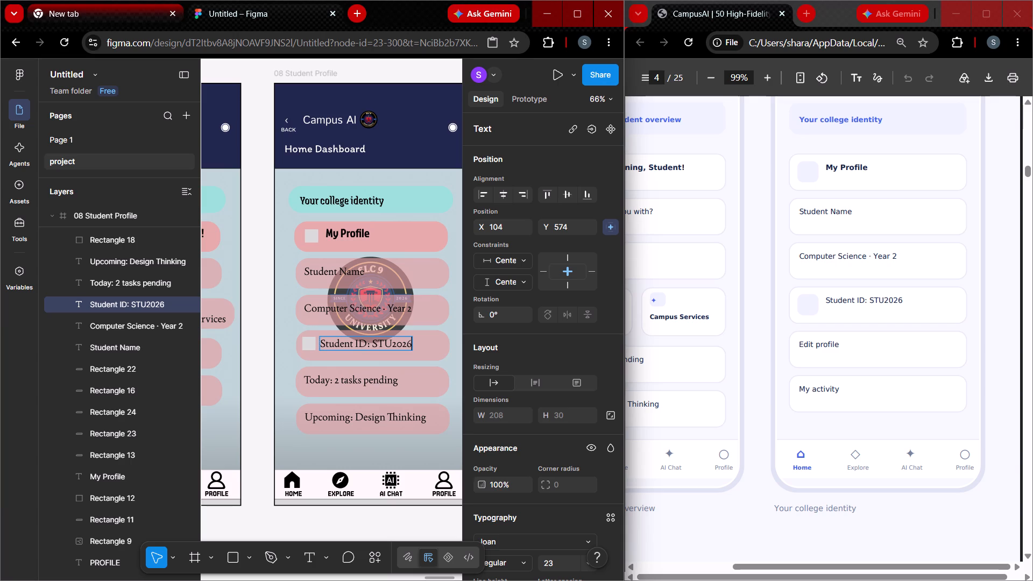
key(BackSpace)
key(BackSpace)
key(BackSpace)
key(BackSpace)
key(BackSpace)
key(BackSpace)
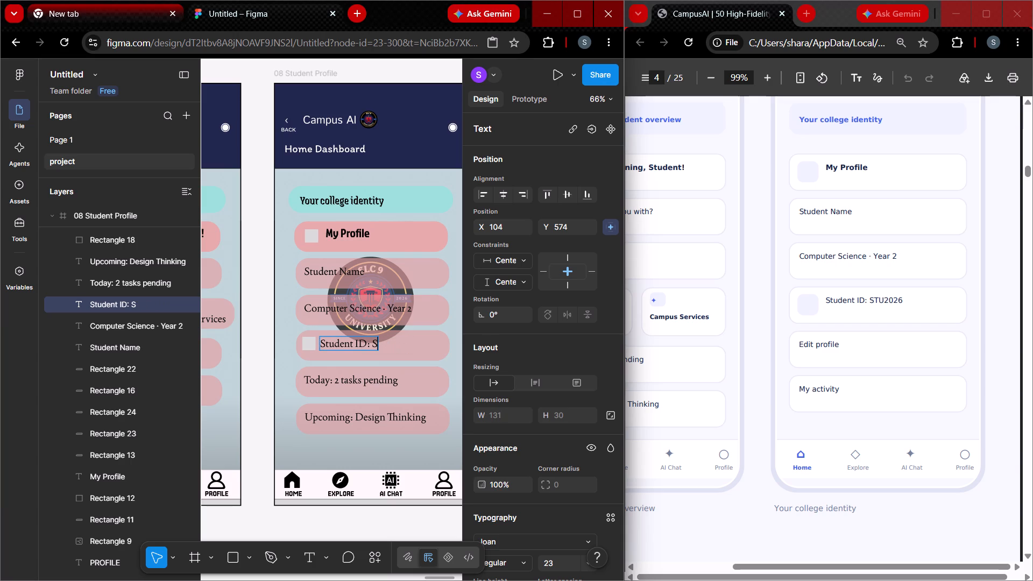
key(BackSpace)
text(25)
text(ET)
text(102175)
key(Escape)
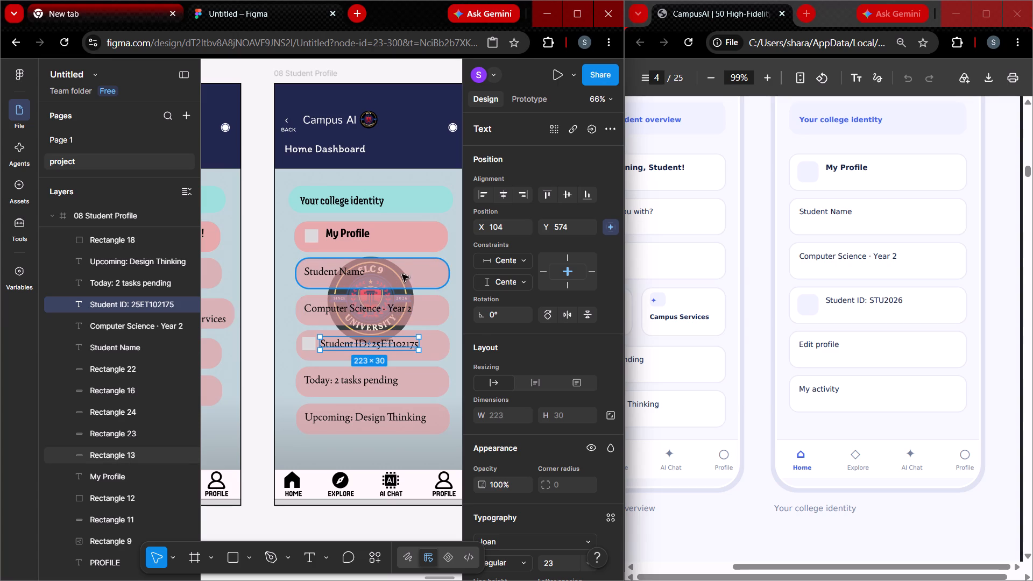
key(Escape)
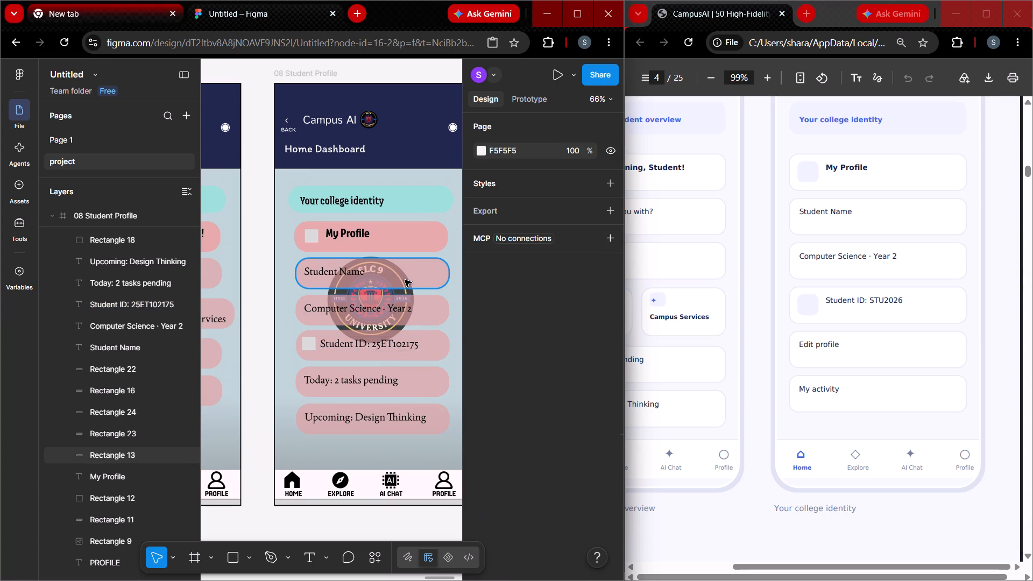
Replace the "Today: 2 tasks pending" label in 08 Student Profile with "Edit profile" from the PDF.
double_click(849, 347)
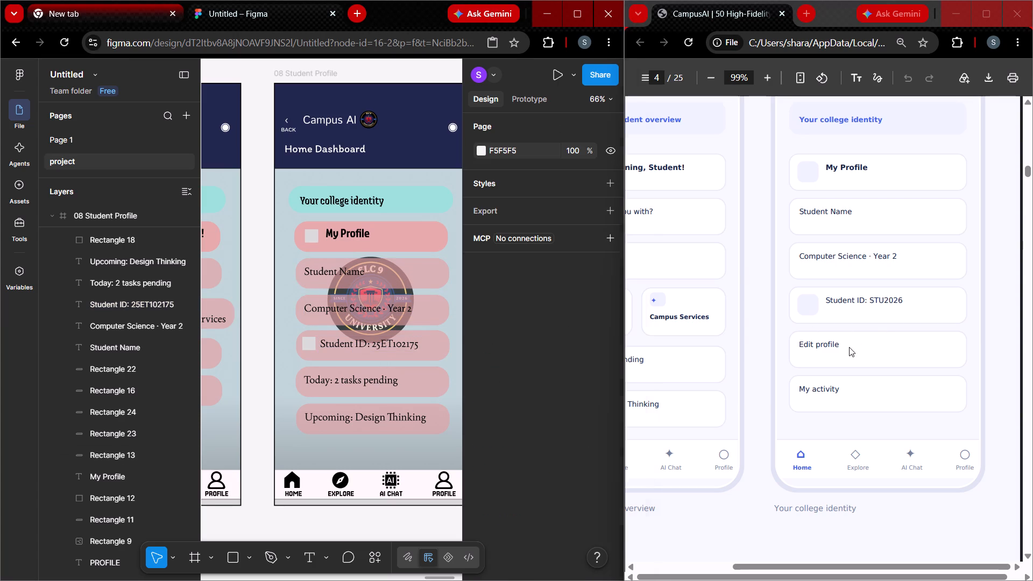
double_click(840, 344)
right_click(840, 344)
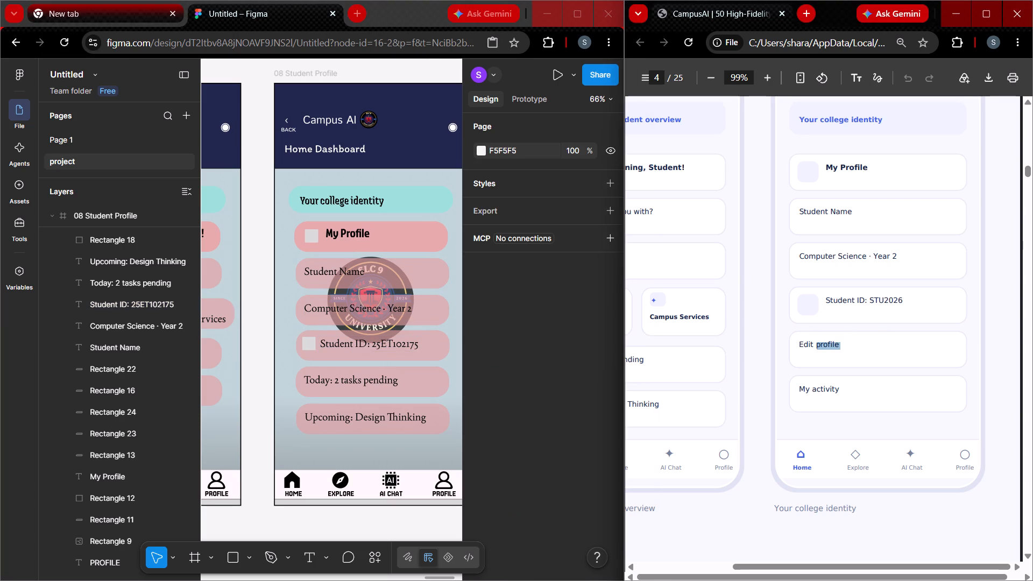
click(840, 344)
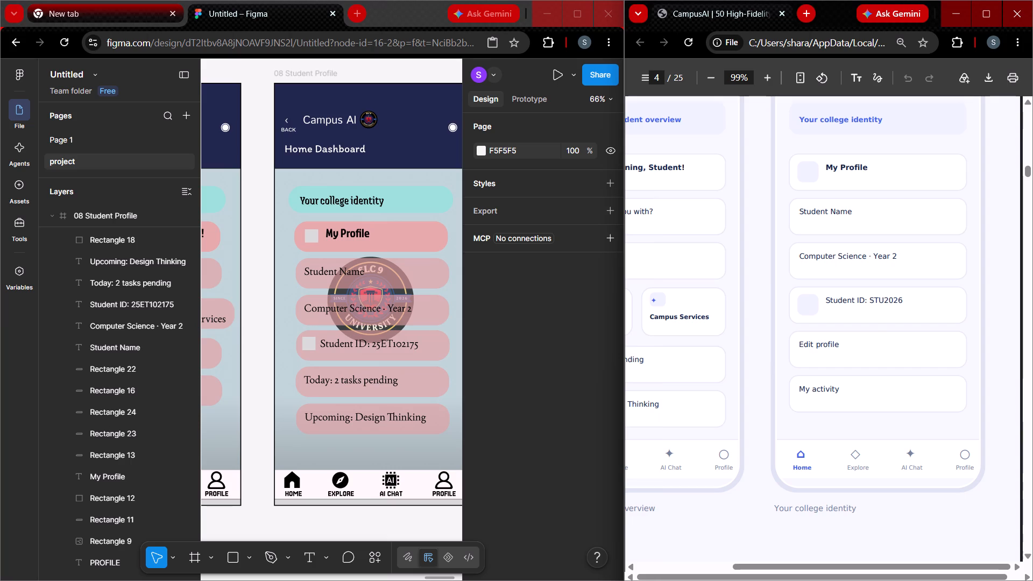
triple_click(821, 344)
key(ctrl+c)
double_click(379, 379)
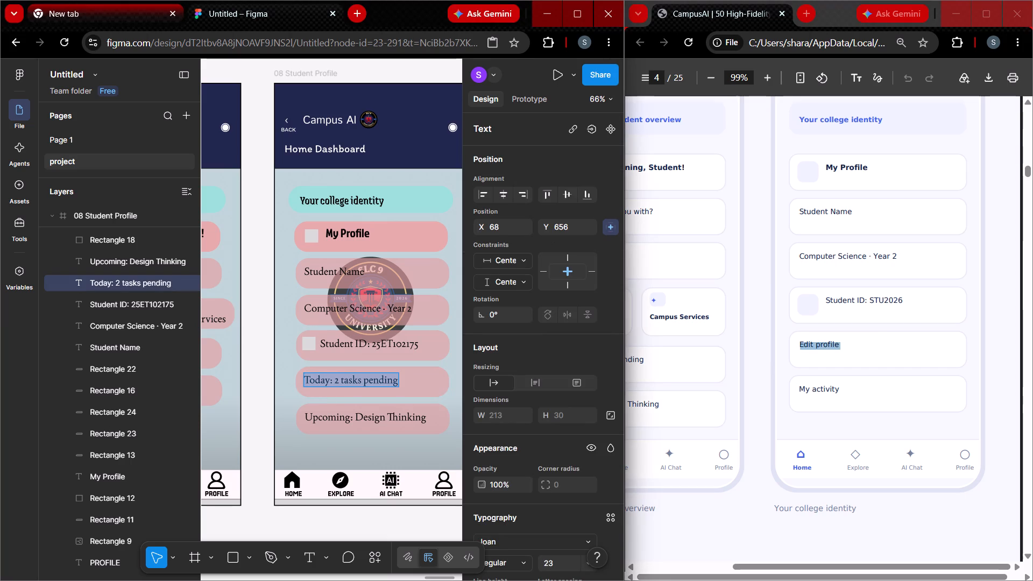
key(ctrl+v)
Replace the "Upcoming: Design Thinking" label in 08 Student Profile with "My activity" from the PDF.
triple_click(813, 394)
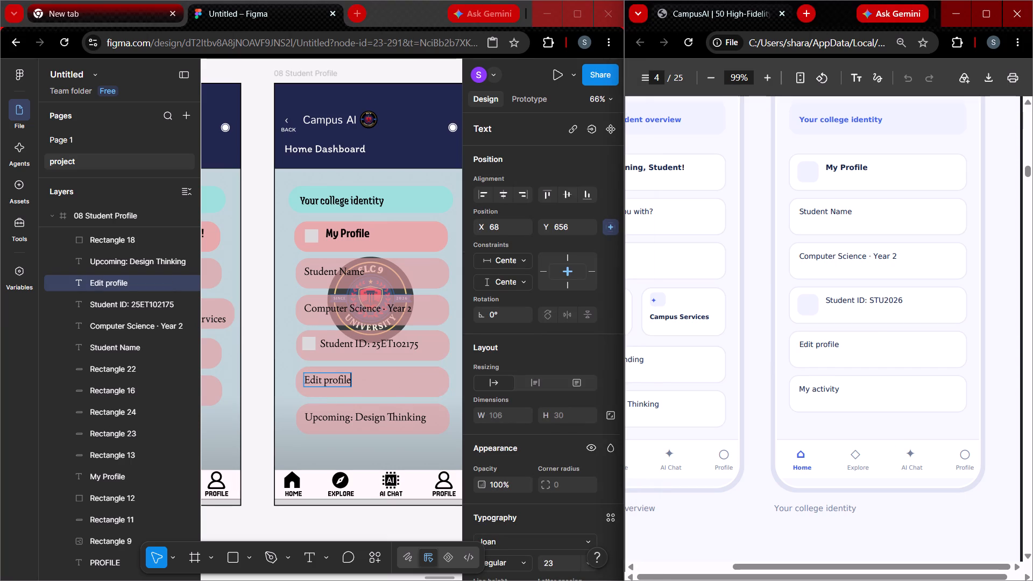
key(ctrl+c)
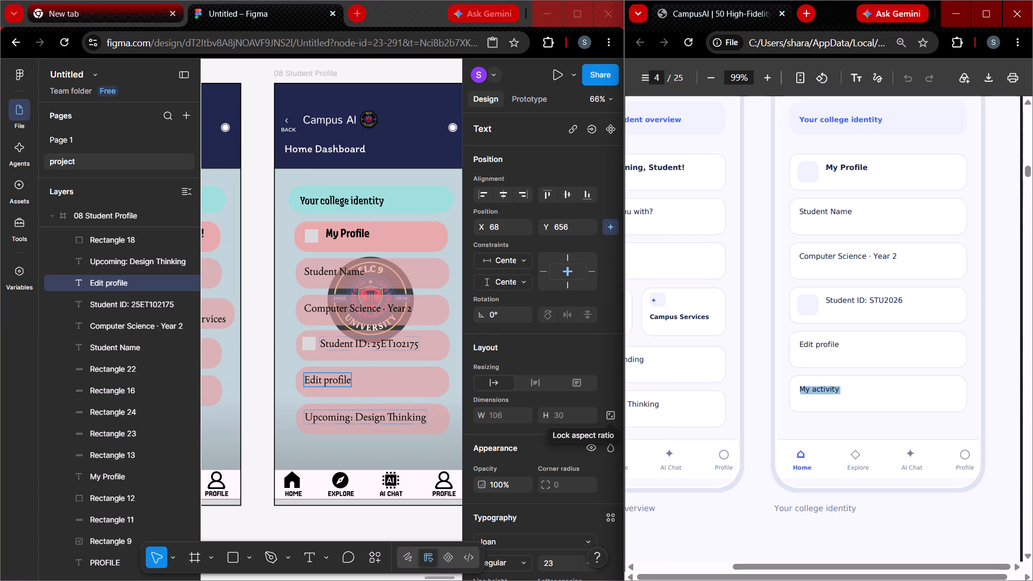
double_click(370, 420)
triple_click(373, 421)
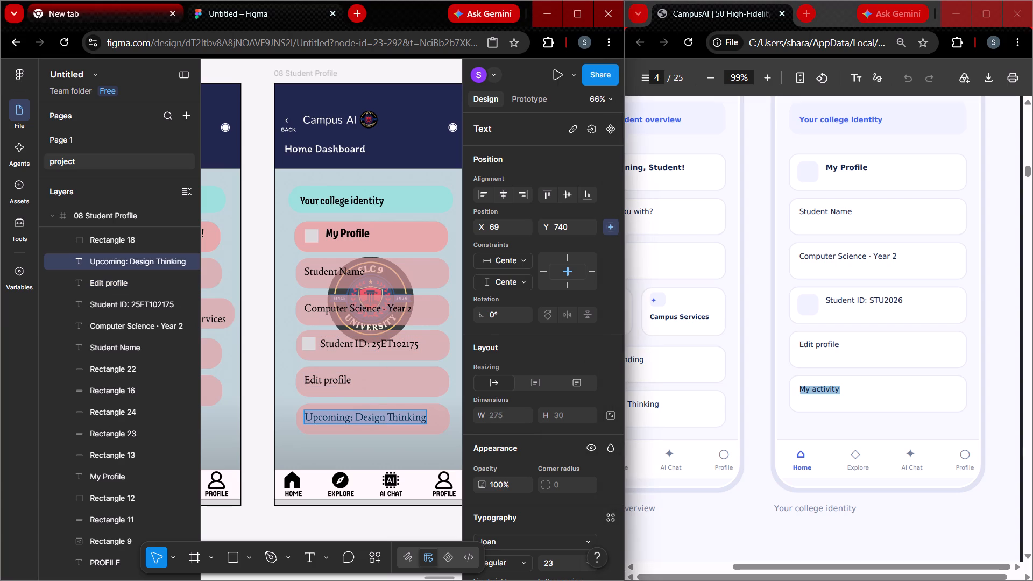
key(ctrl+v)
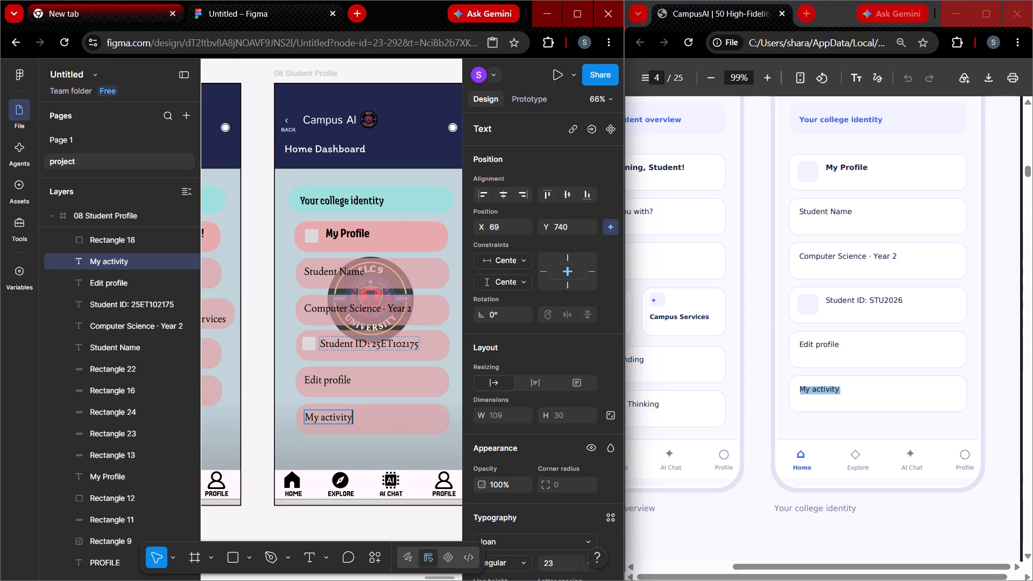
key(Escape)
key(Escape)
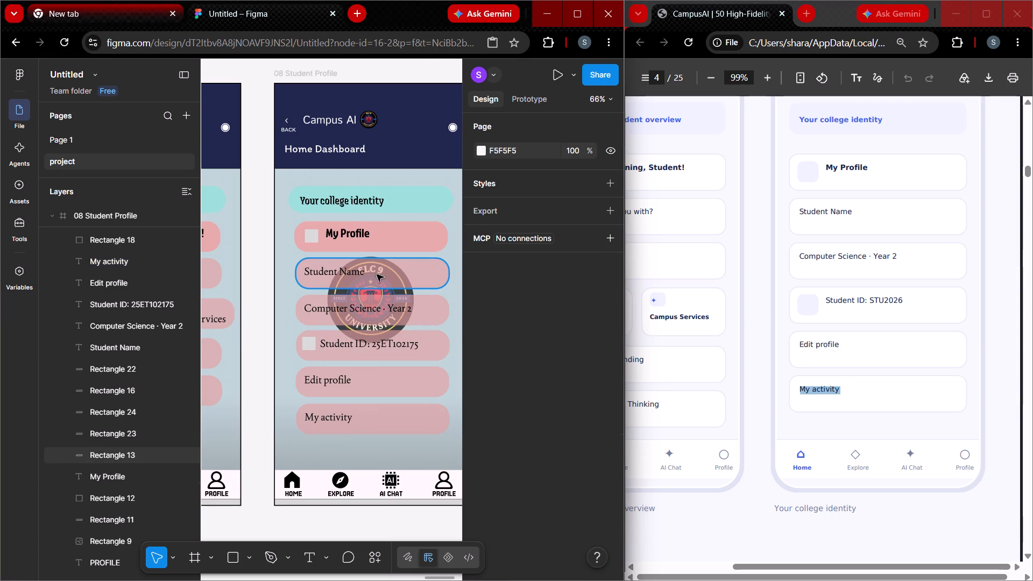
Append a colon and the student's own name to the "Student Name" label in 08 Student Profile.
ctrl+scroll(373, 287, up, 12)
double_click(337, 249)
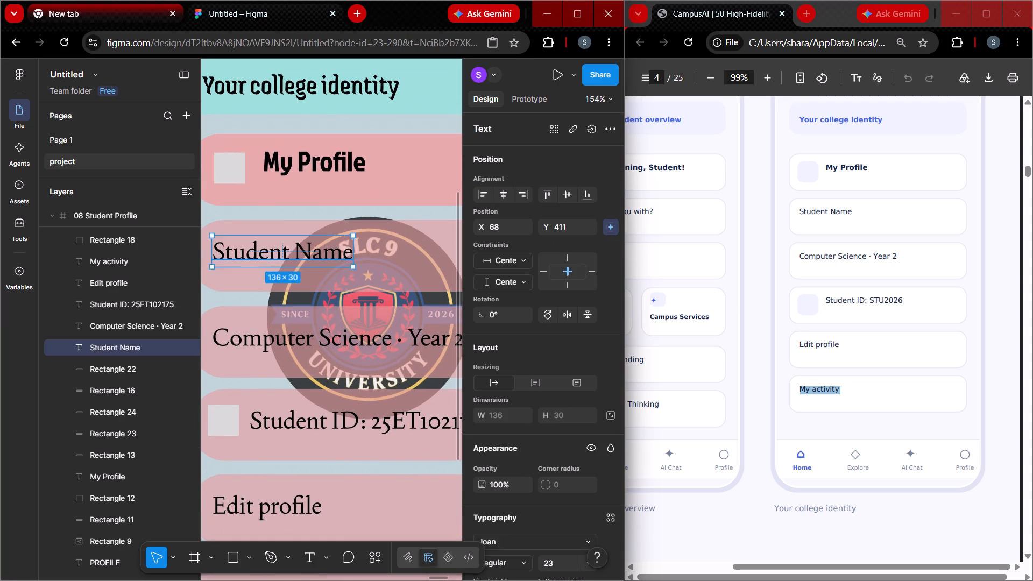
key(Right)
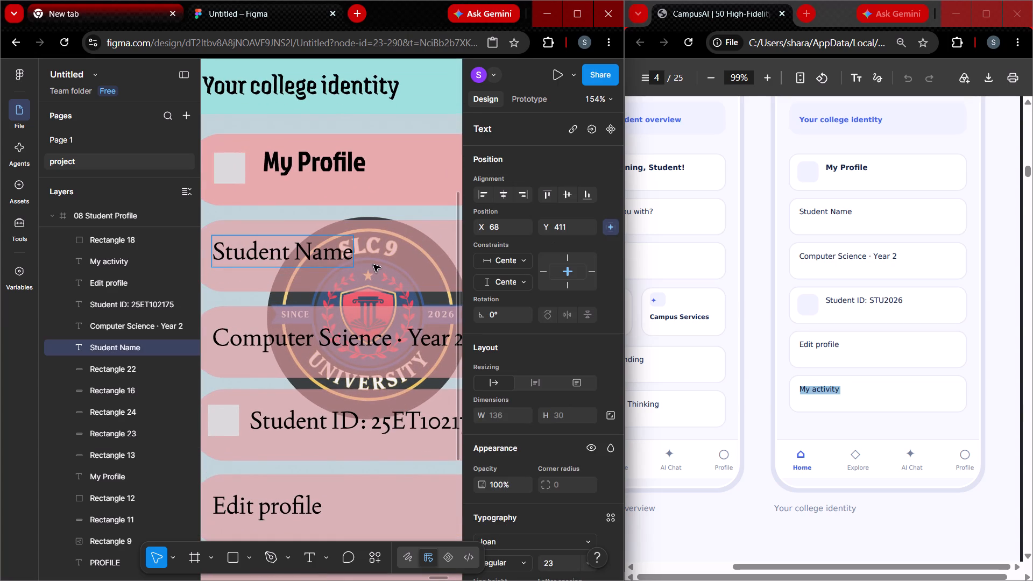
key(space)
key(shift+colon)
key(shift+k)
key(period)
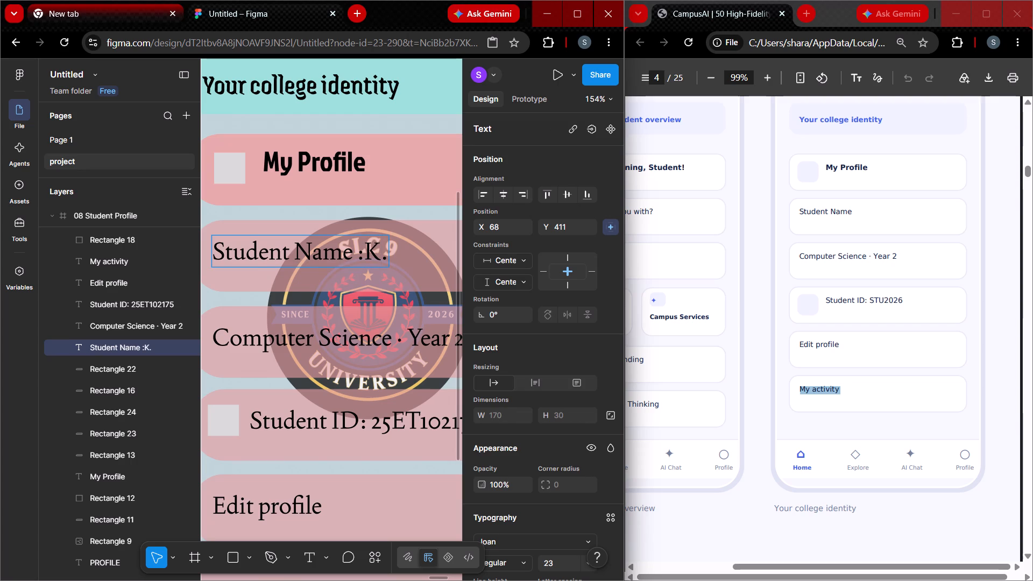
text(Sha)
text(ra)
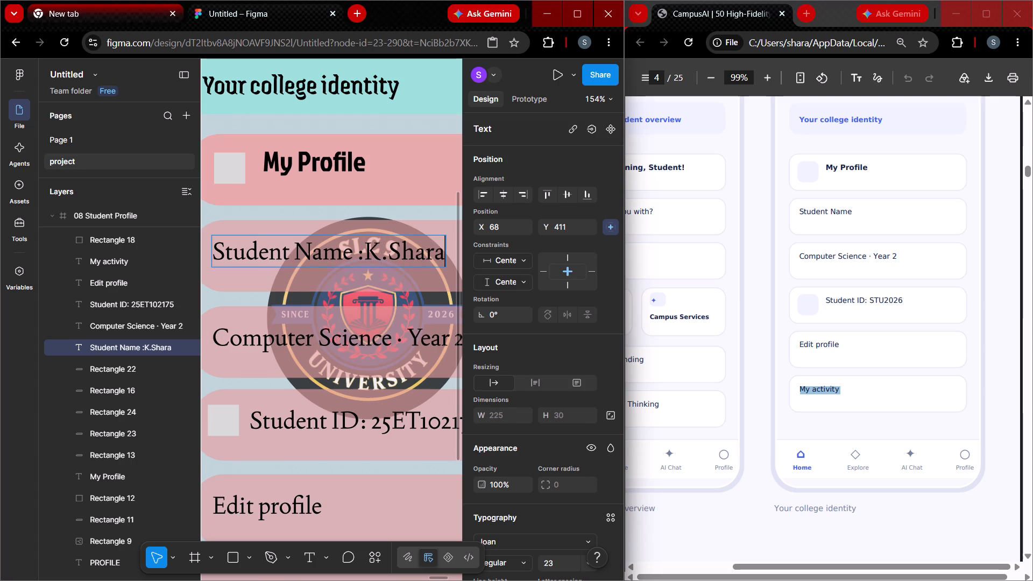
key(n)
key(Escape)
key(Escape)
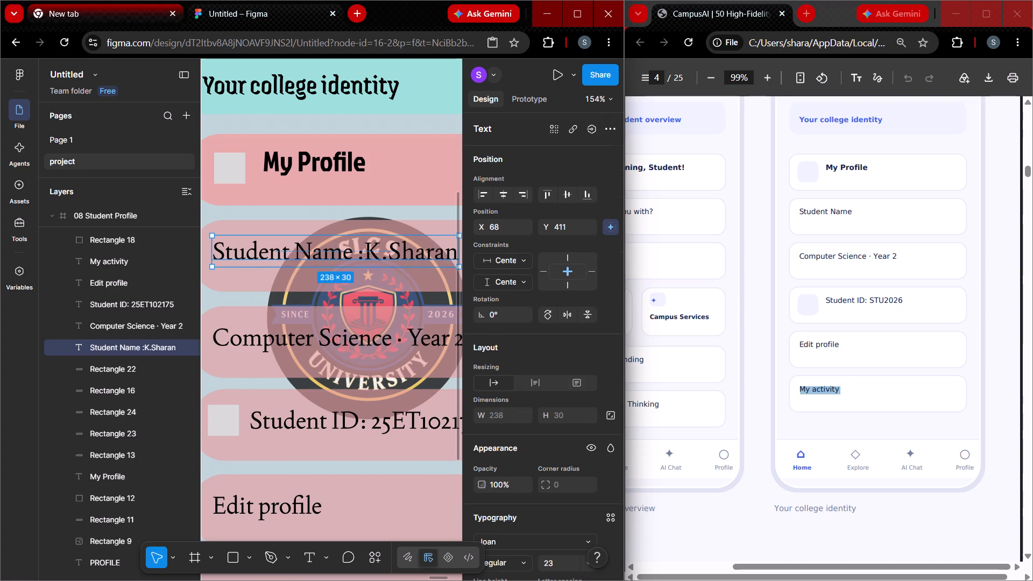
Examine the 09 Edit Profile reference screen on page 5 of the PDF and minimise the PDF window.
ctrl+scroll(333, 311, down, 6)
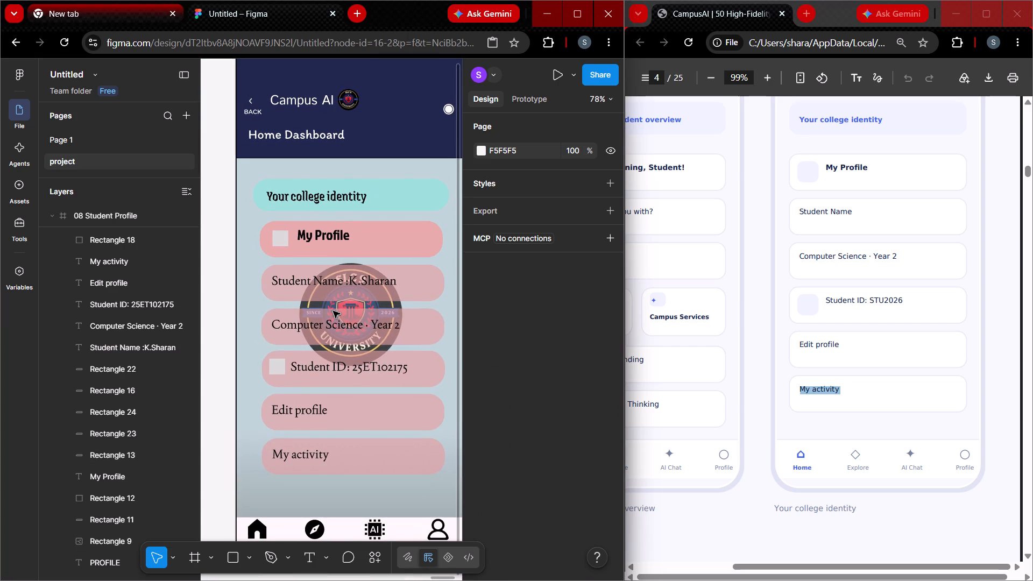
ctrl+scroll(344, 310, down, 3)
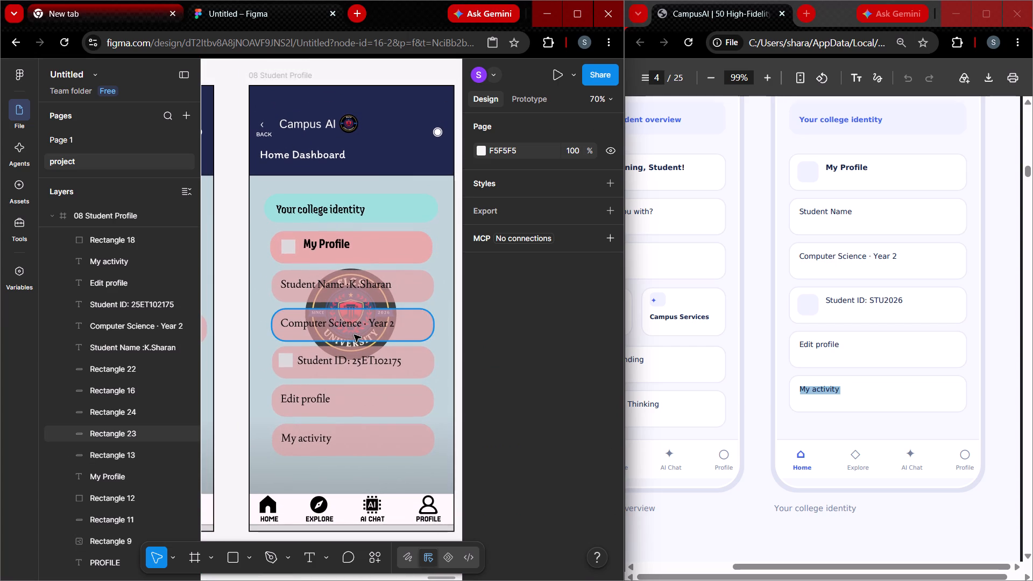
ctrl+scroll(375, 339, down, 4)
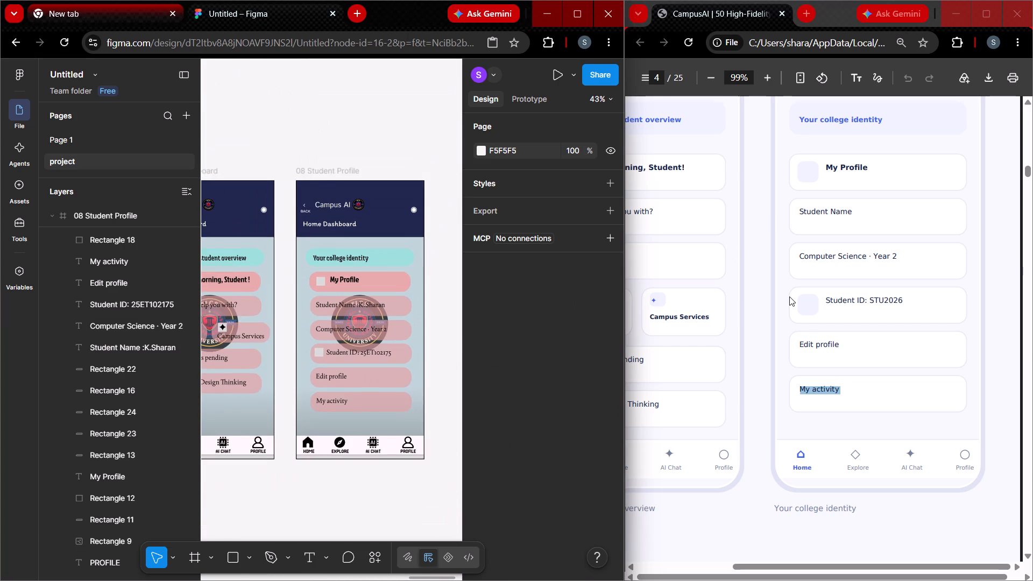
scroll(789, 296, down, 9)
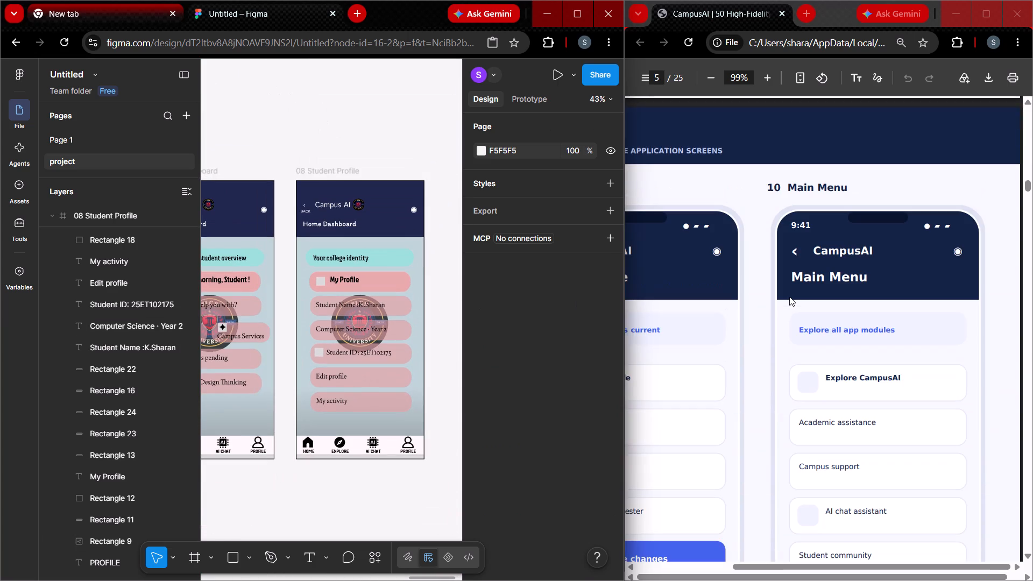
middle_drag(761, 325, 685, 369)
middle_click(685, 369)
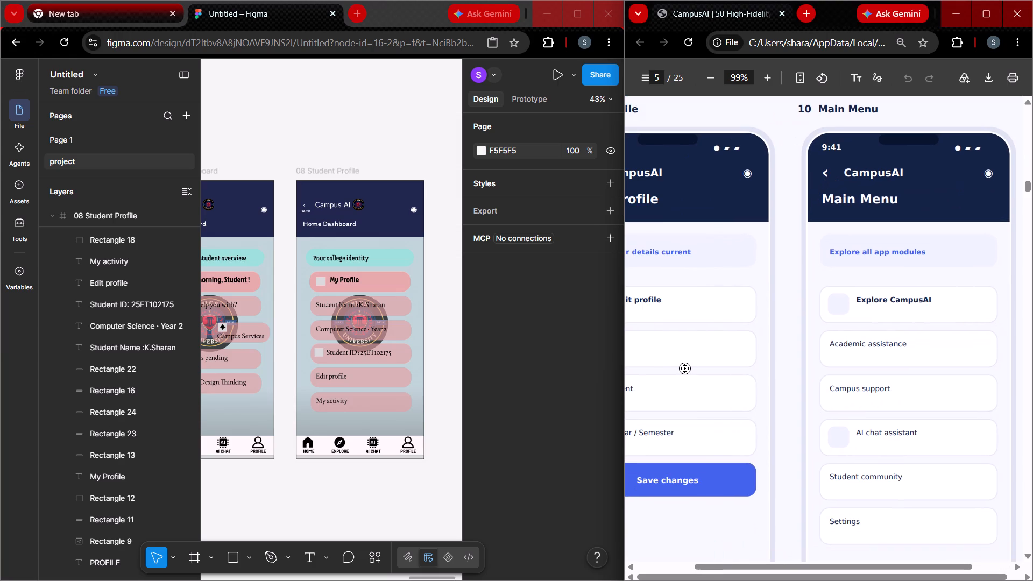
scroll(684, 369, down, 1)
middle_click(688, 353)
scroll(688, 353, up, 1)
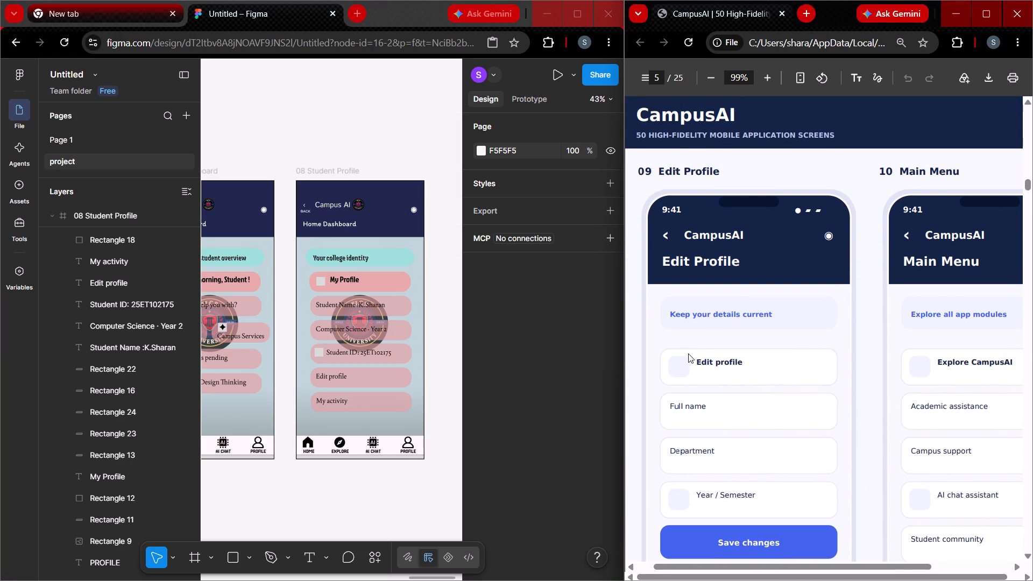
scroll(688, 353, down, 1)
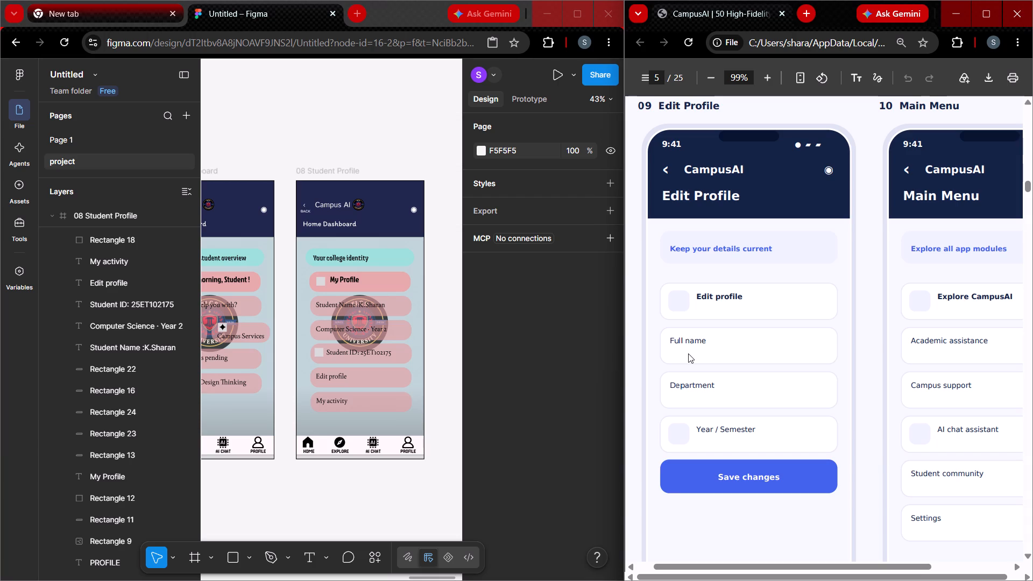
click(957, 8)
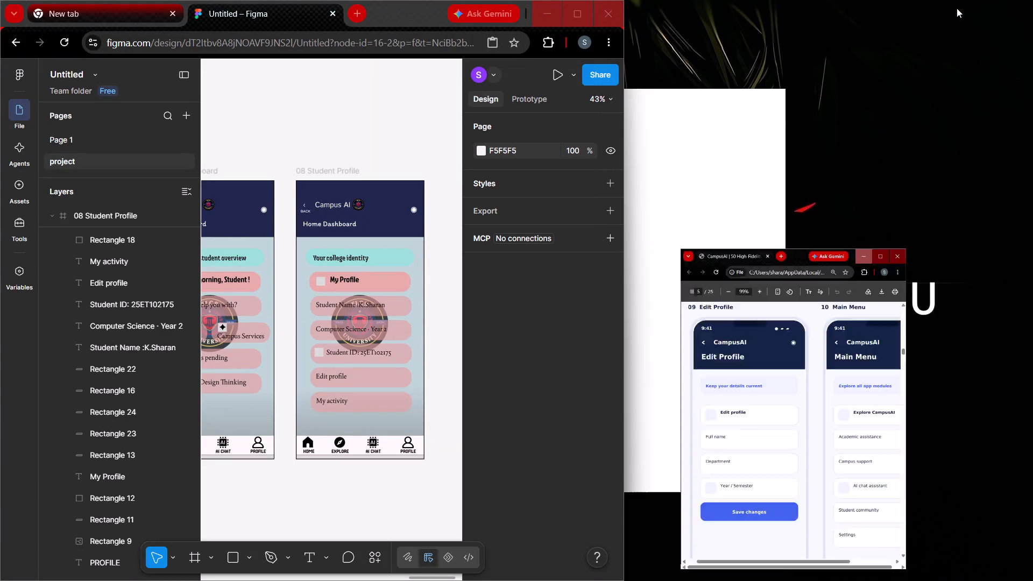